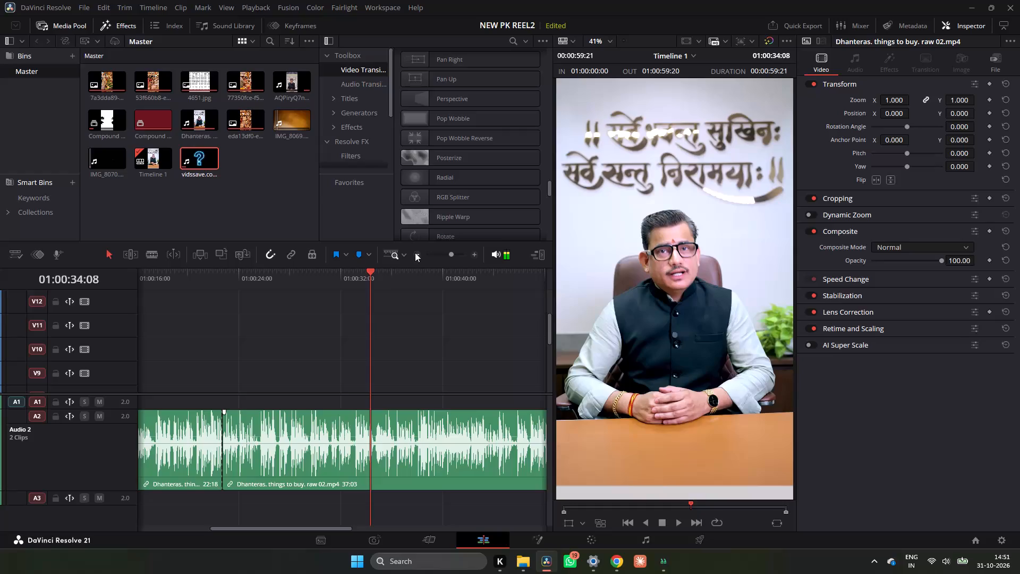
Play back the भगवान कुबेर title section from about 01:00:22 and the opening shopping montage to check their captions.
click(223, 280)
key(space)
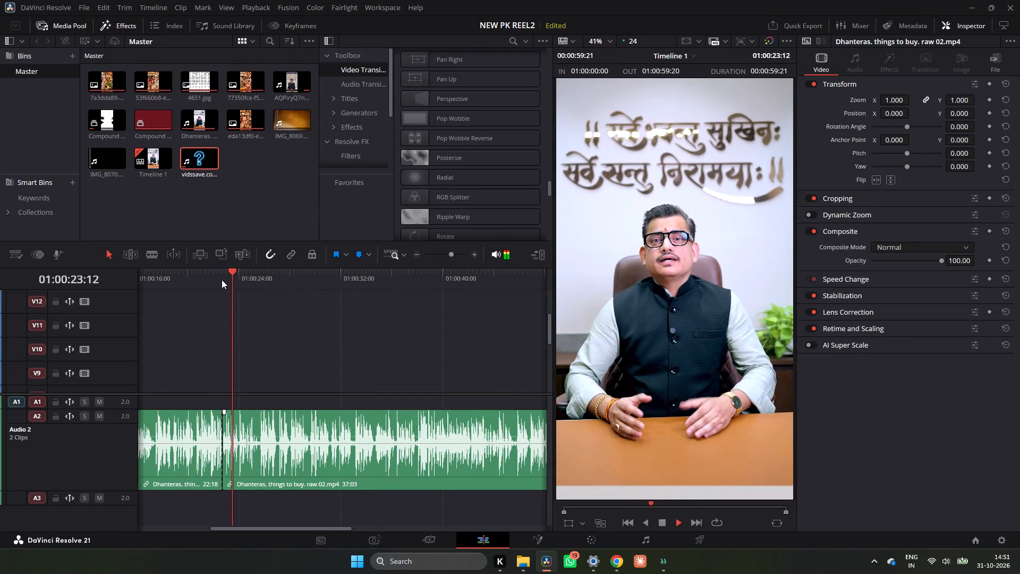
key(space)
key(space)
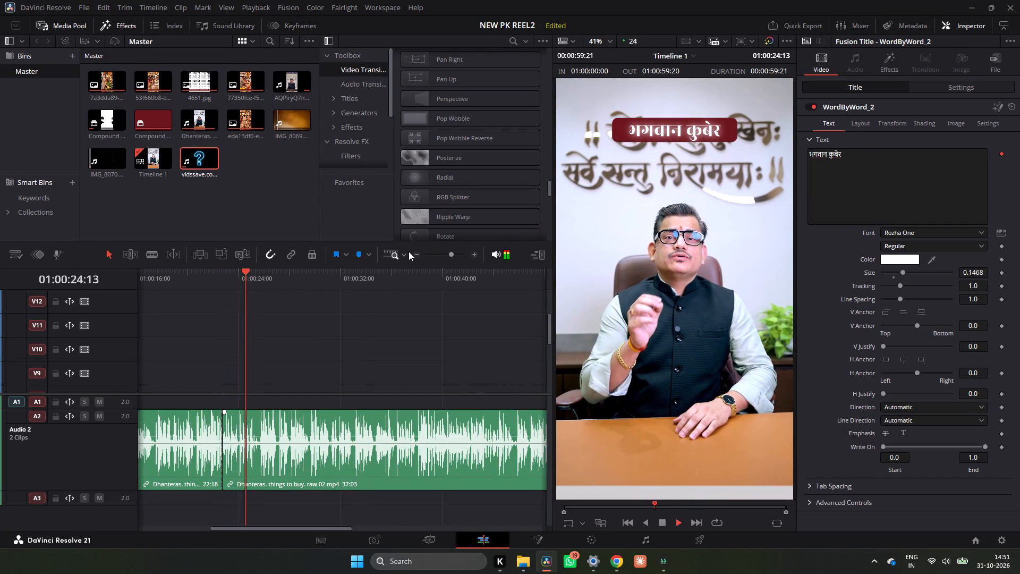
click(410, 251)
click(418, 255)
click(418, 255)
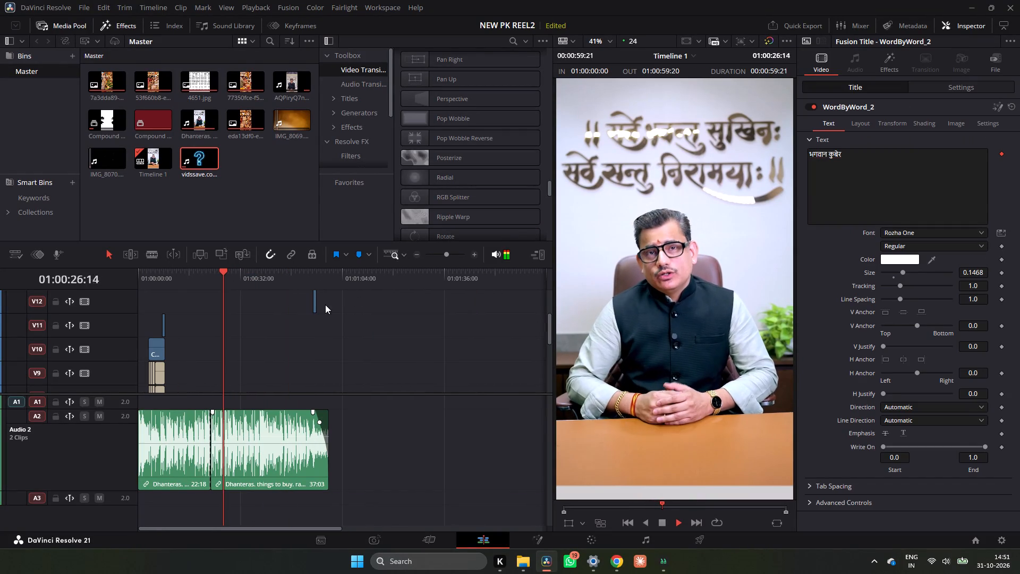
key(space)
scroll(205, 348, down, 3)
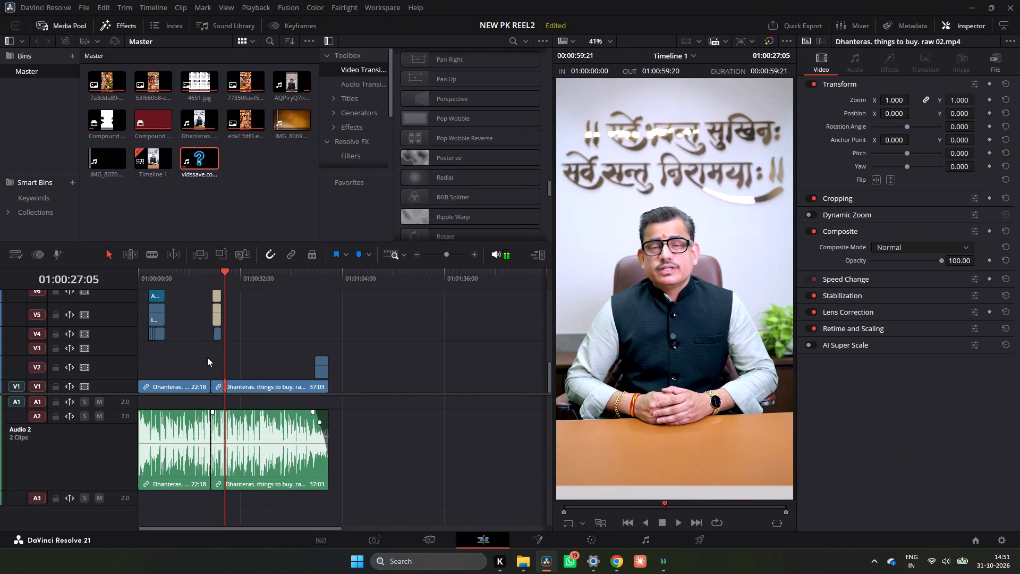
scroll(207, 357, down, 2)
click(211, 273)
key(space)
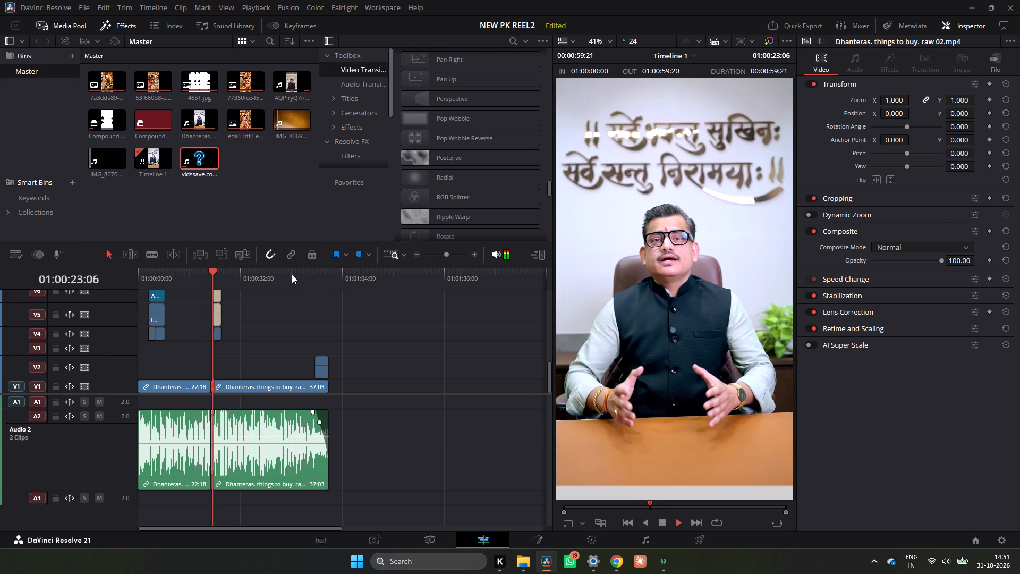
click(473, 254)
click(473, 254)
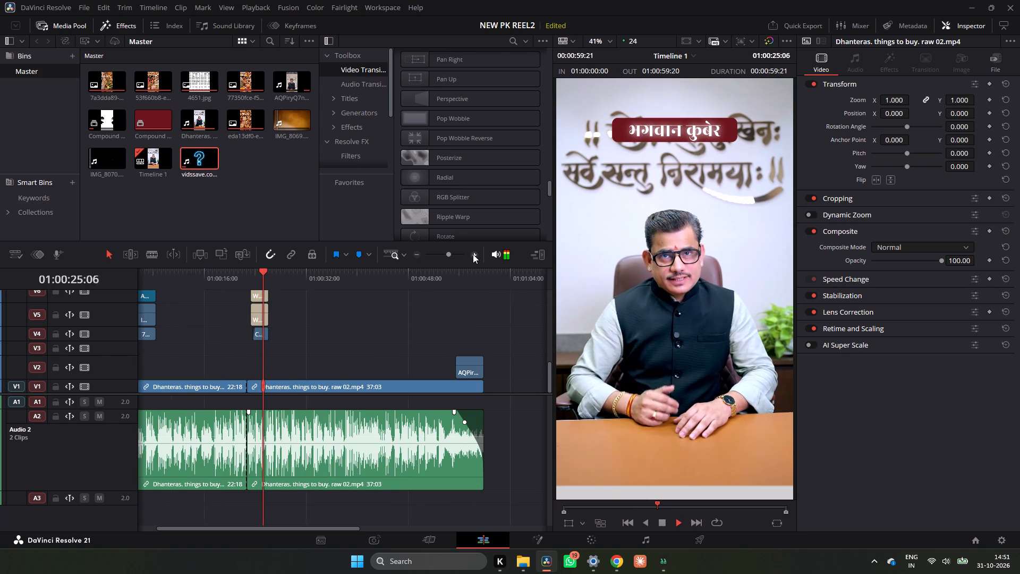
key(space)
click(267, 276)
click(257, 277)
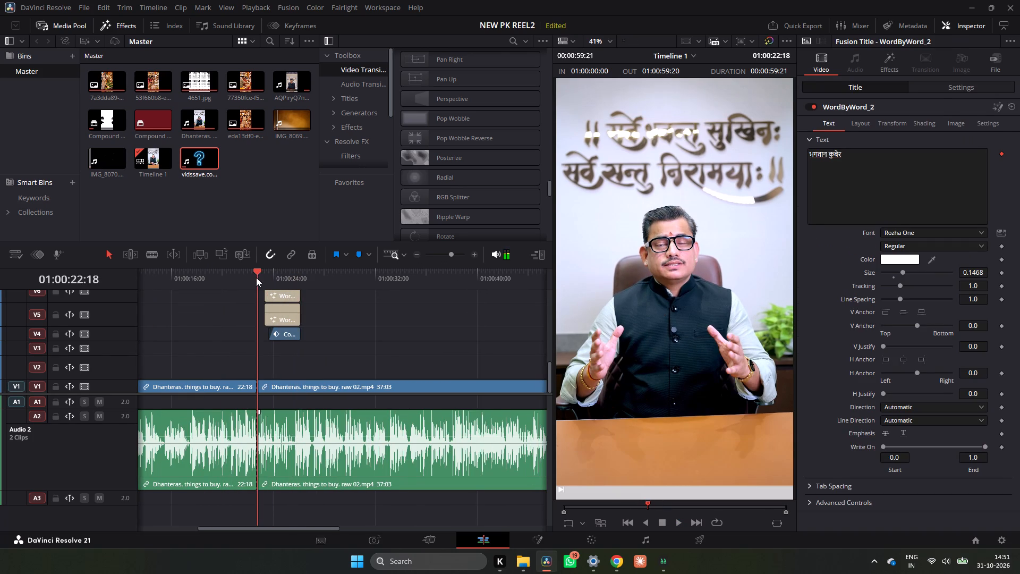
scroll(276, 328, up, 2)
scroll(276, 328, down, 2)
key(space)
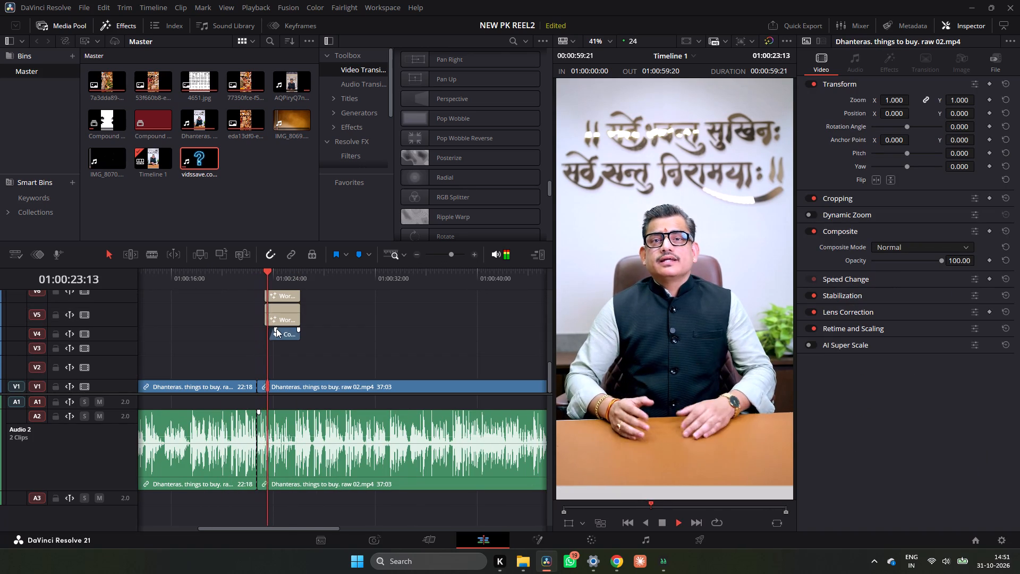
key(space)
key(space)
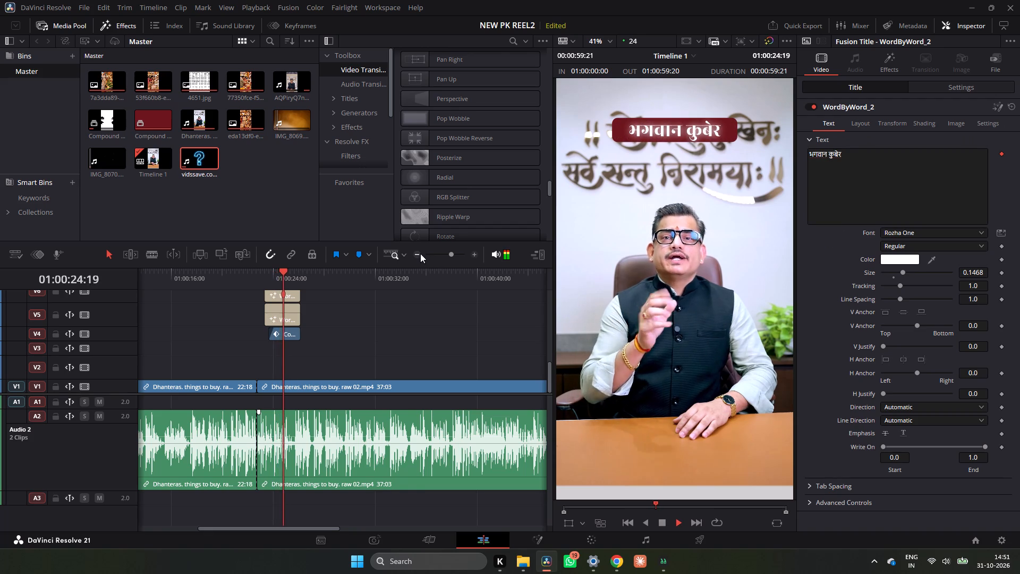
click(420, 254)
click(158, 280)
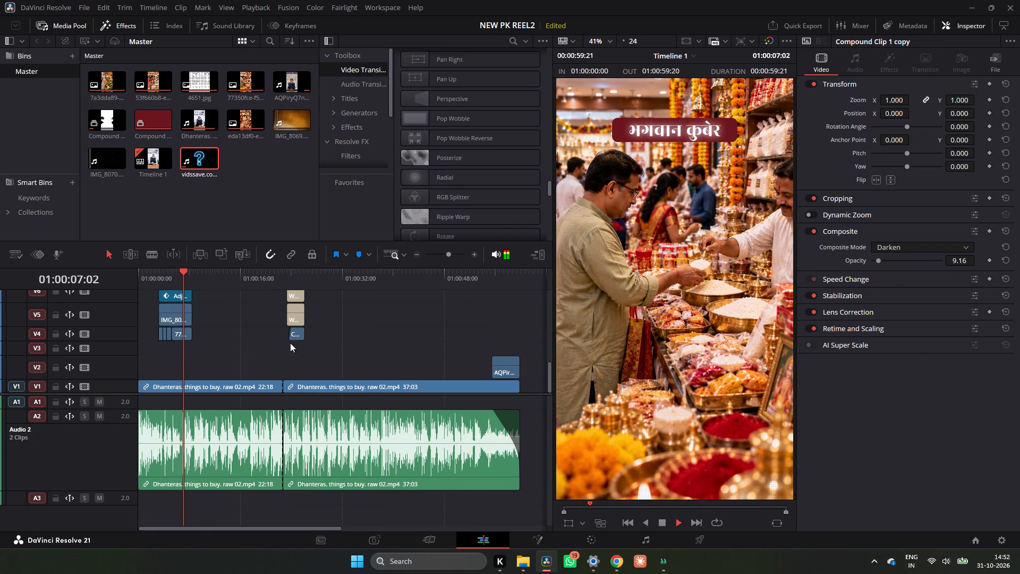
key(space)
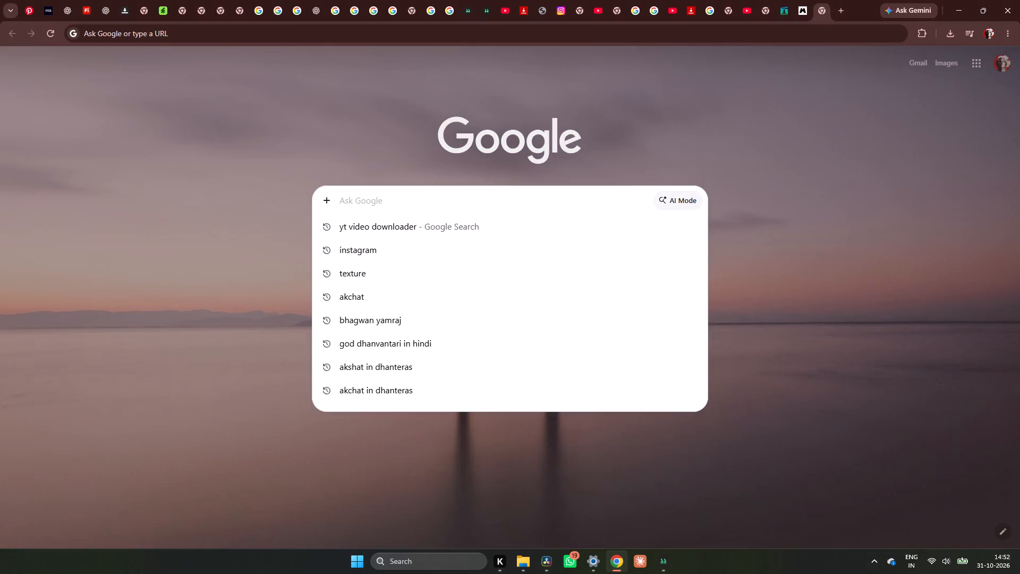
text(NAMAK)
key(Return)
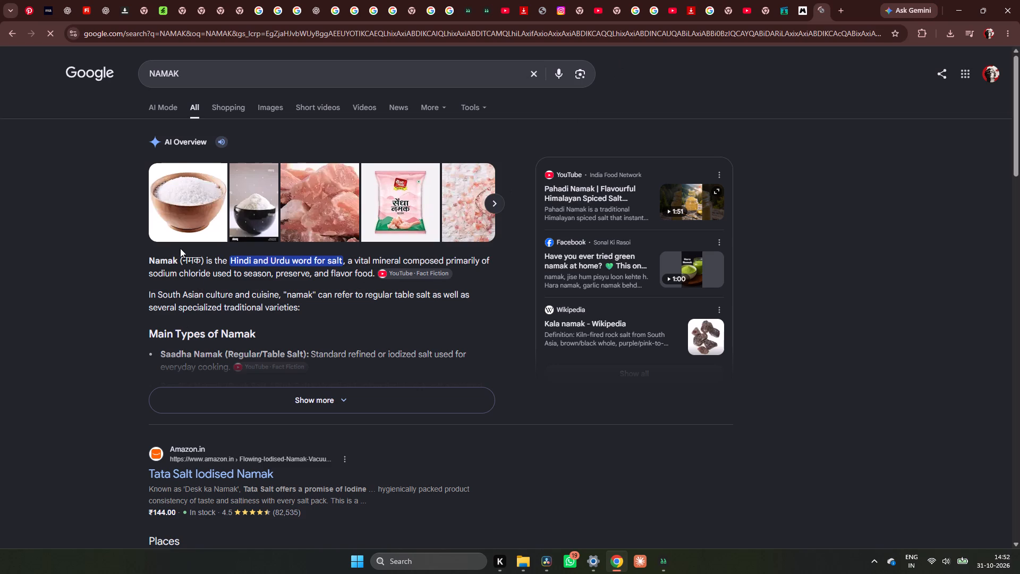
drag(181, 258, 200, 261)
key(ctrl+c)
key(ctrl+c)
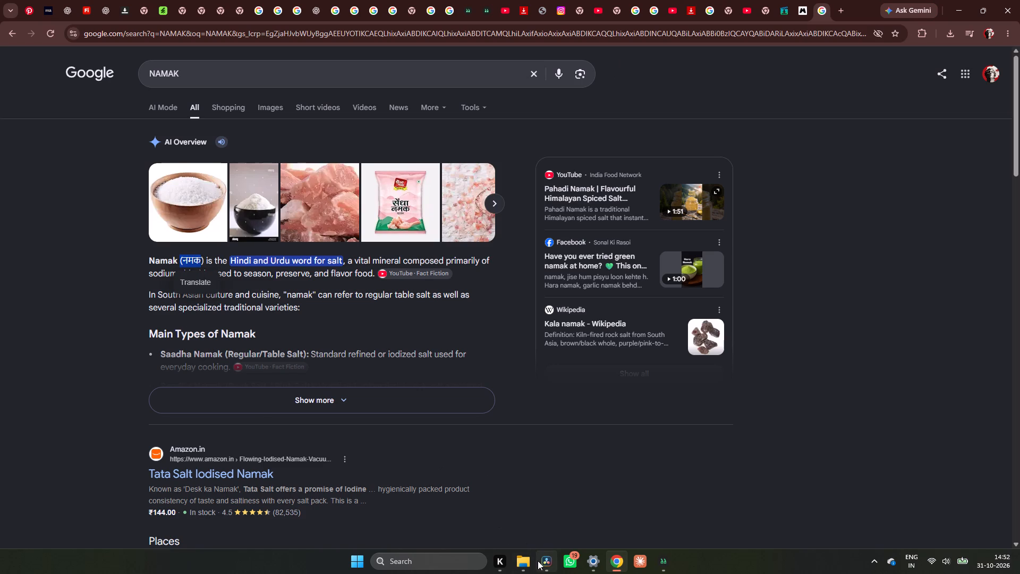
Back in DaVinci Resolve, replace the text of the montage's first WordByWord title on track V8 with "(नमक".
click(539, 562)
click(157, 278)
key(space)
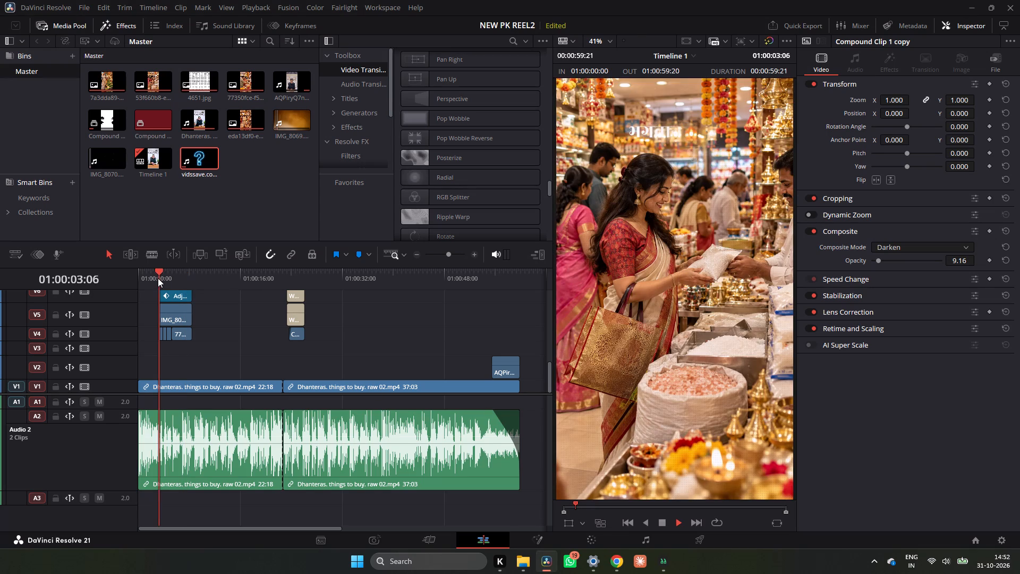
key(space)
triple_click(473, 257)
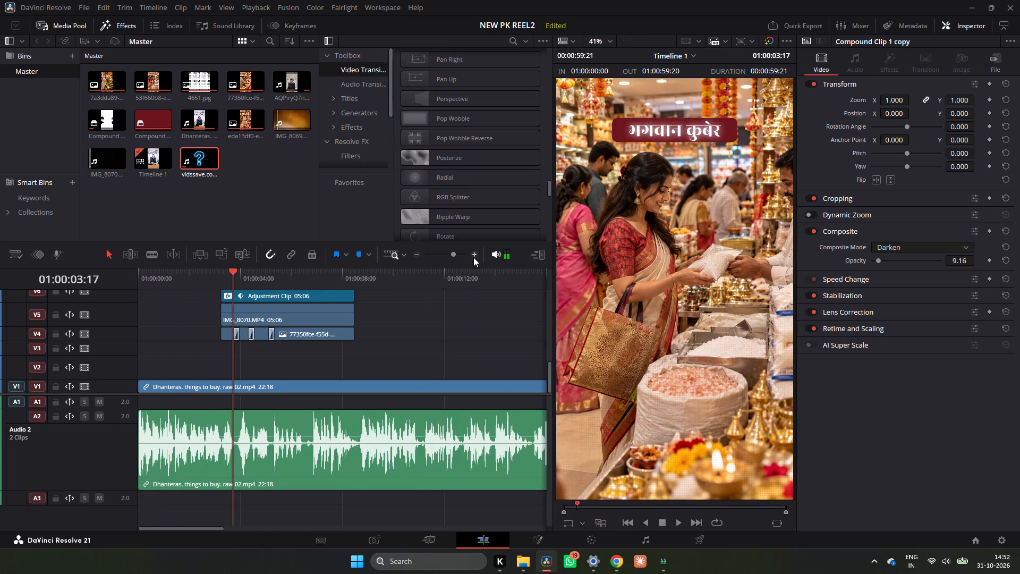
scroll(349, 340, up, 2)
click(328, 359)
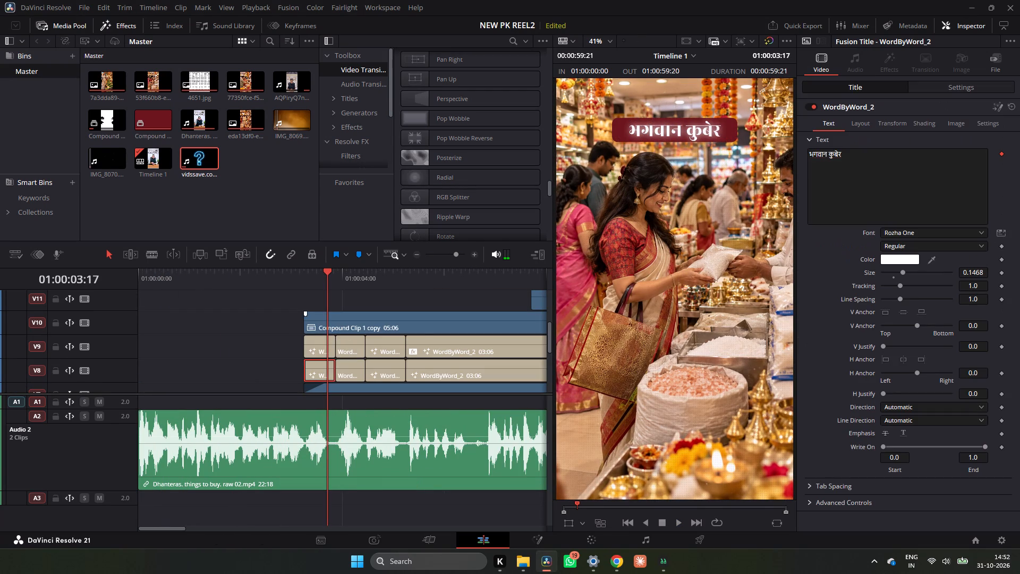
click(885, 197)
key(ctrl+a)
key(ctrl+v)
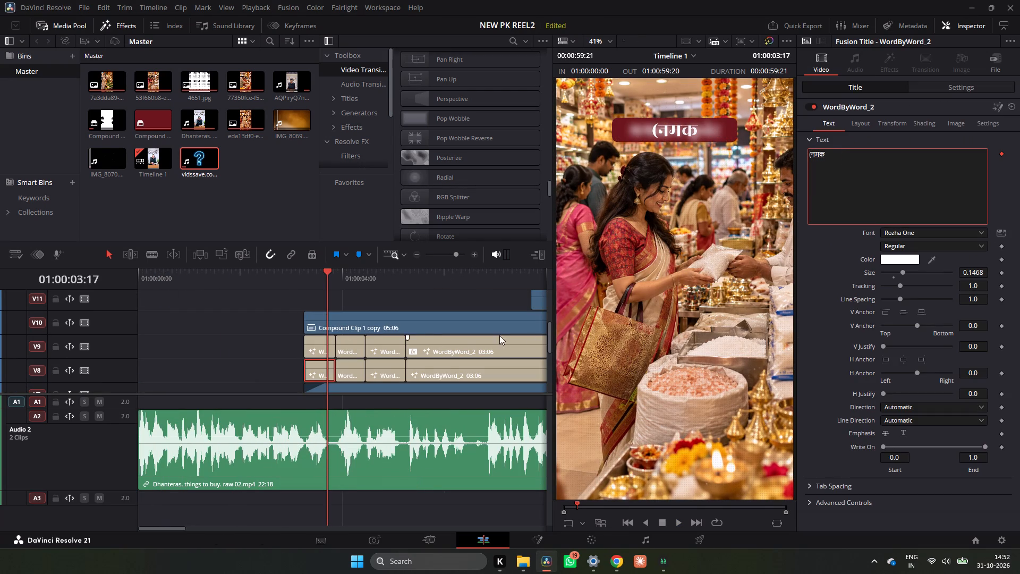
Replace the text of the matching first WordByWord title on track V9 with "(नमक)".
click(326, 348)
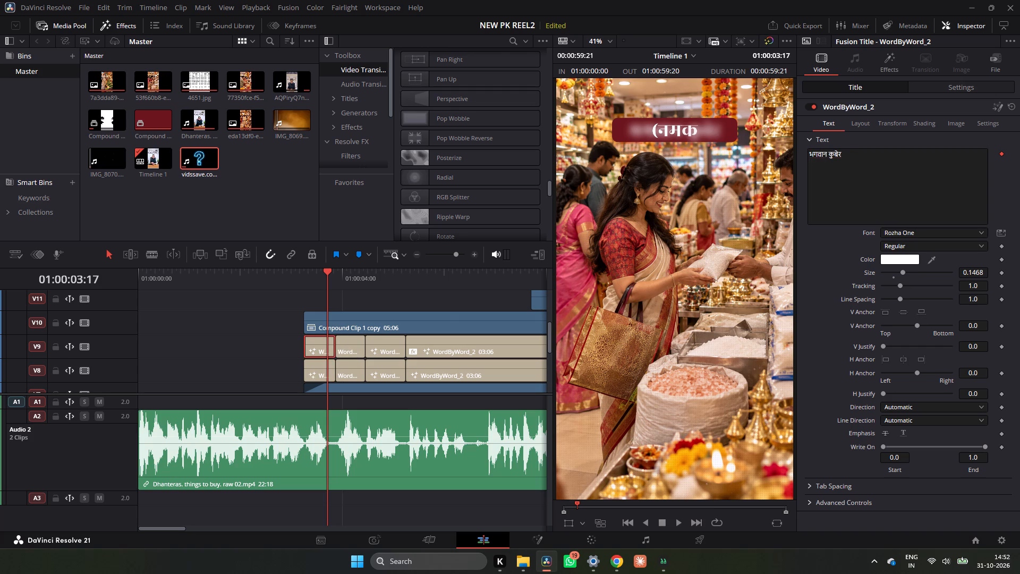
click(873, 207)
key(ctrl+a)
key(ctrl+v)
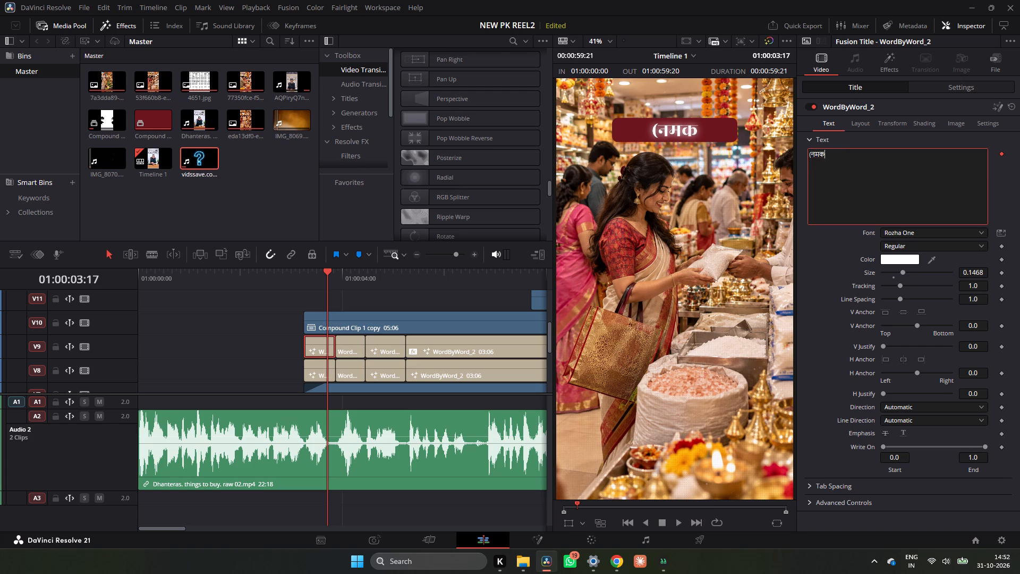
key(shift+parenright)
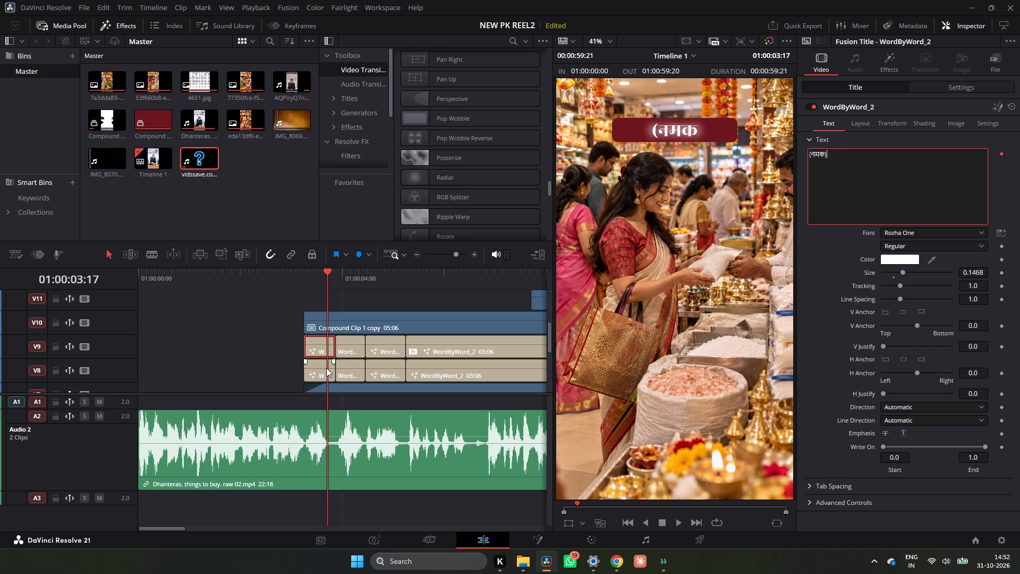
Add the closing bracket to the first title on track V8 so its text reads "(नमक)".
click(326, 368)
click(837, 182)
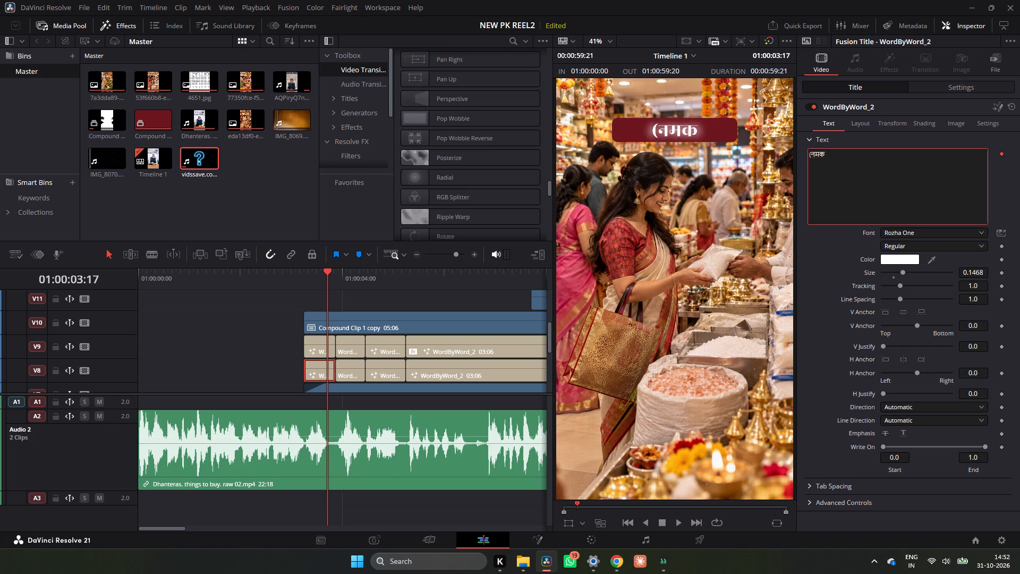
key(shift+parenright)
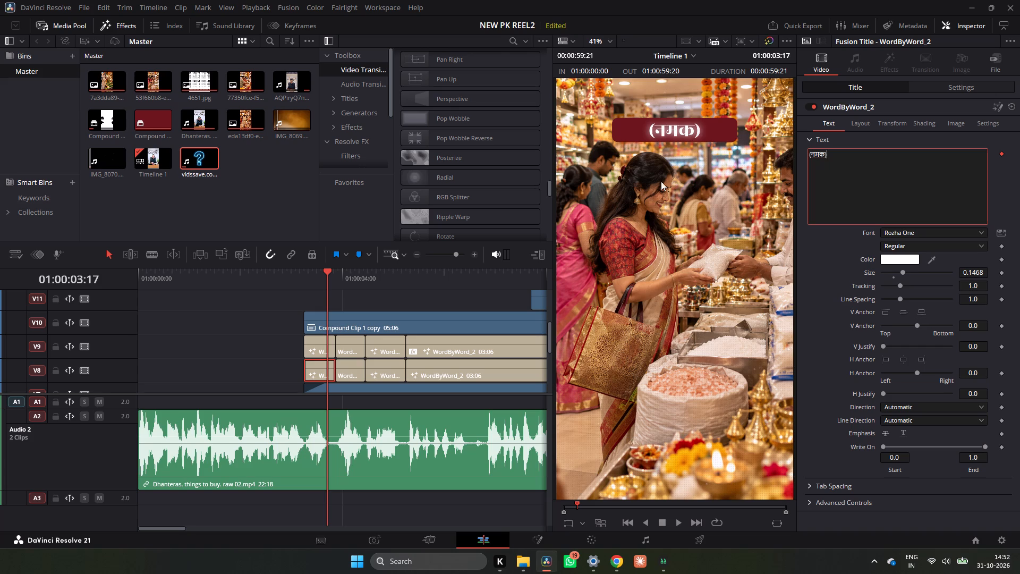
Play back the montage repeatedly from about 01:00:03:07 to check the नमक caption against the voice and images.
click(306, 277)
key(space)
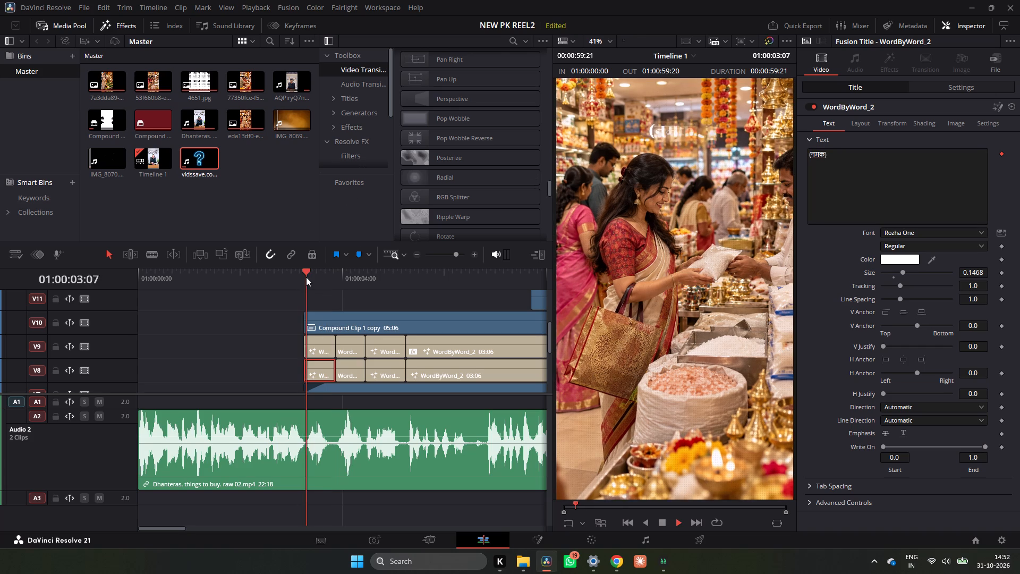
key(space)
key(space)
key(space)
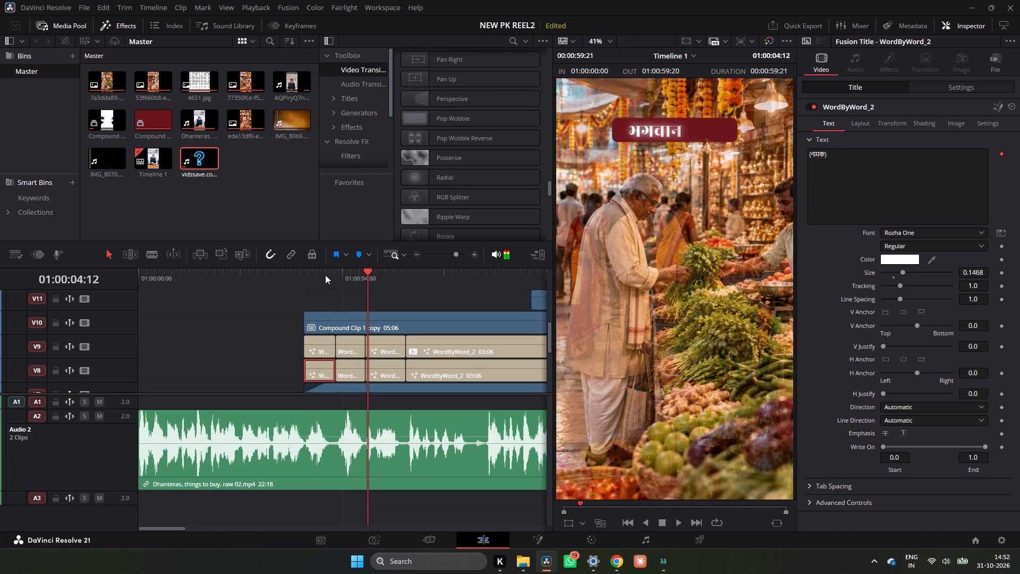
click(309, 276)
key(space)
key(space)
key(space)
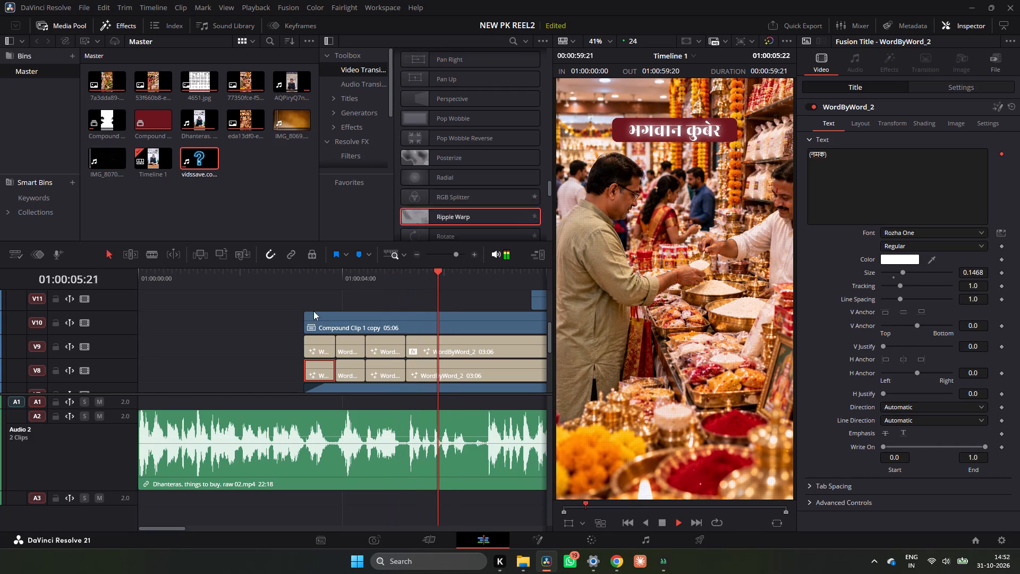
key(space)
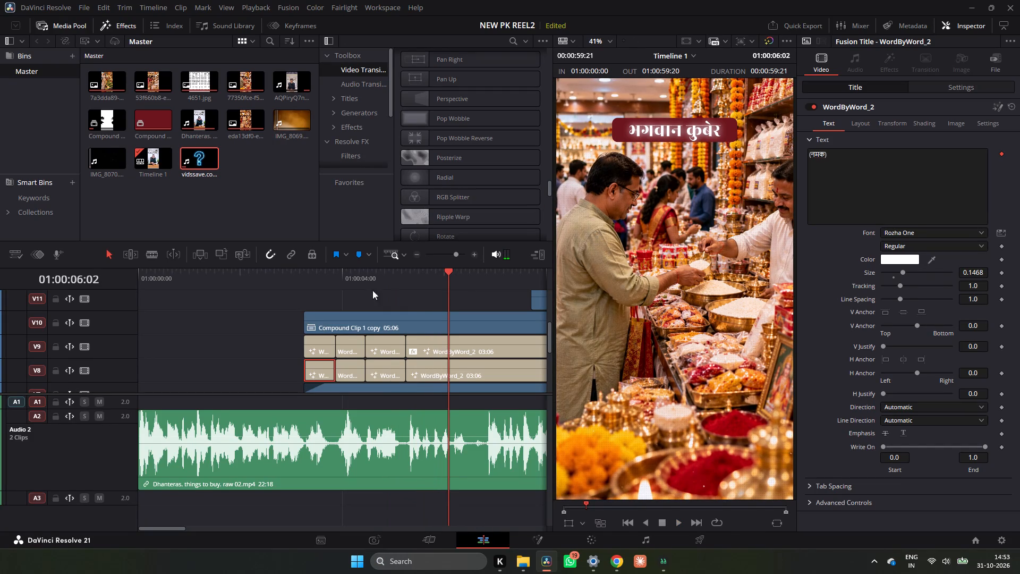
click(309, 275)
key(space)
key(space)
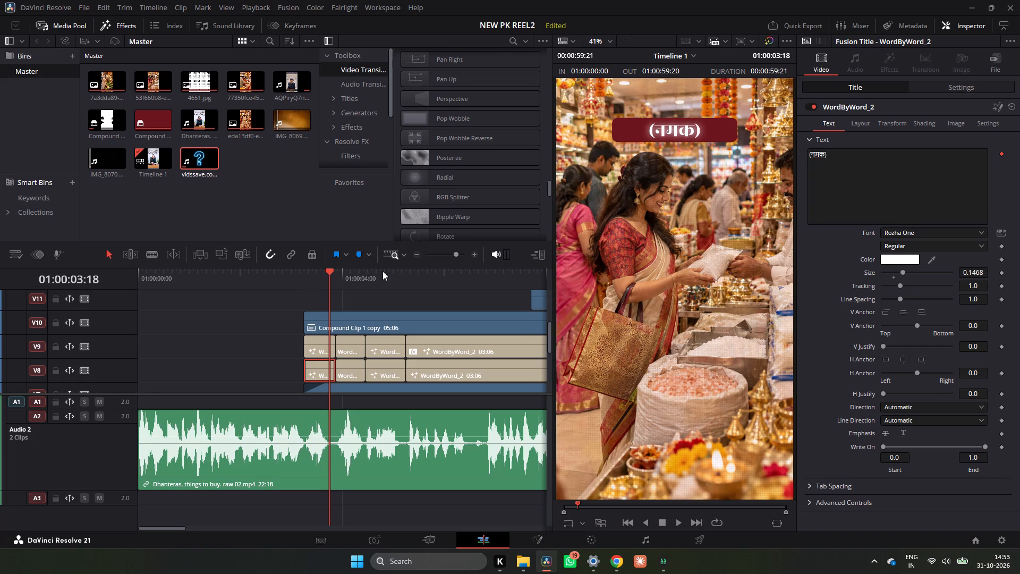
Move the playhead to 01:00:04:00 on the broom shot and switch to the NAMAK search page in Chrome.
click(343, 273)
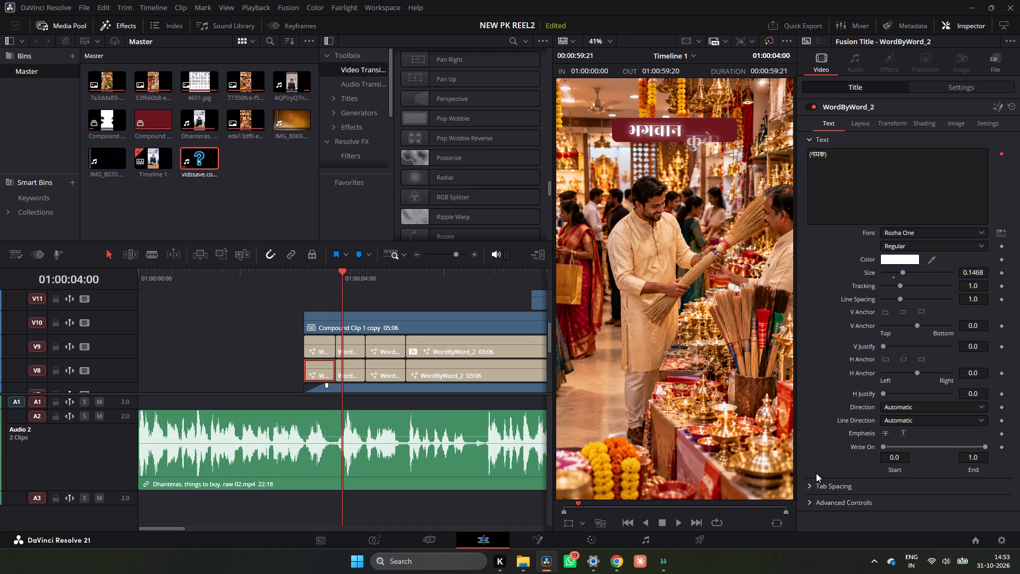
click(617, 566)
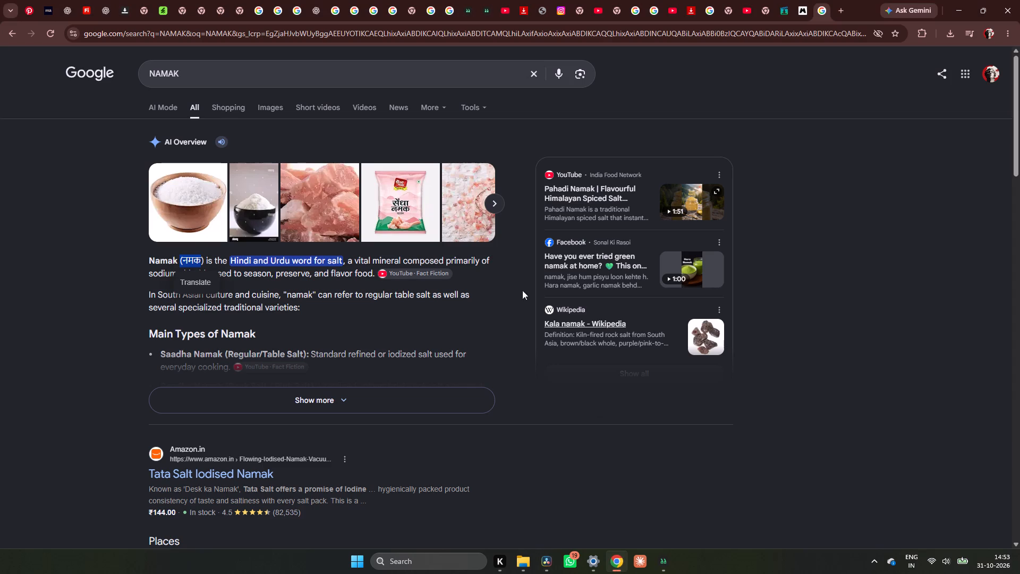
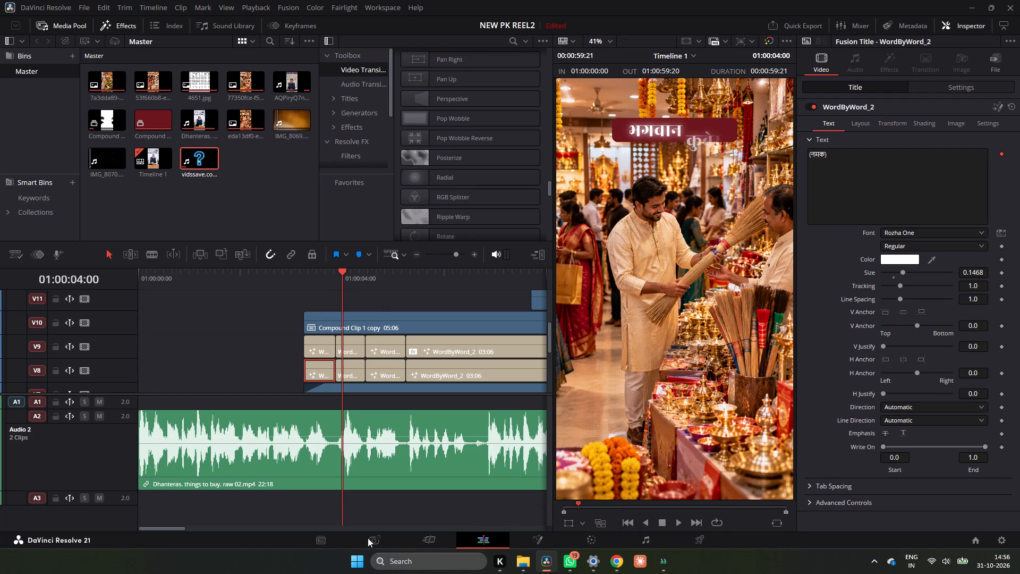
Play back the shopping montage from the salt shot at 01:00:03:06 to check which items the voice names.
click(303, 277)
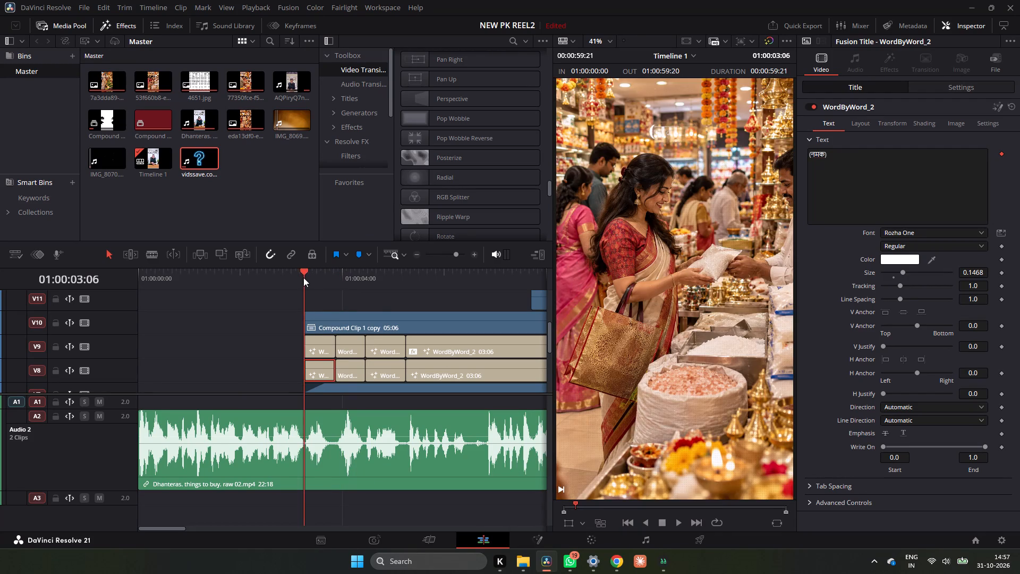
key(space)
key(space)
key(space)
key(space)
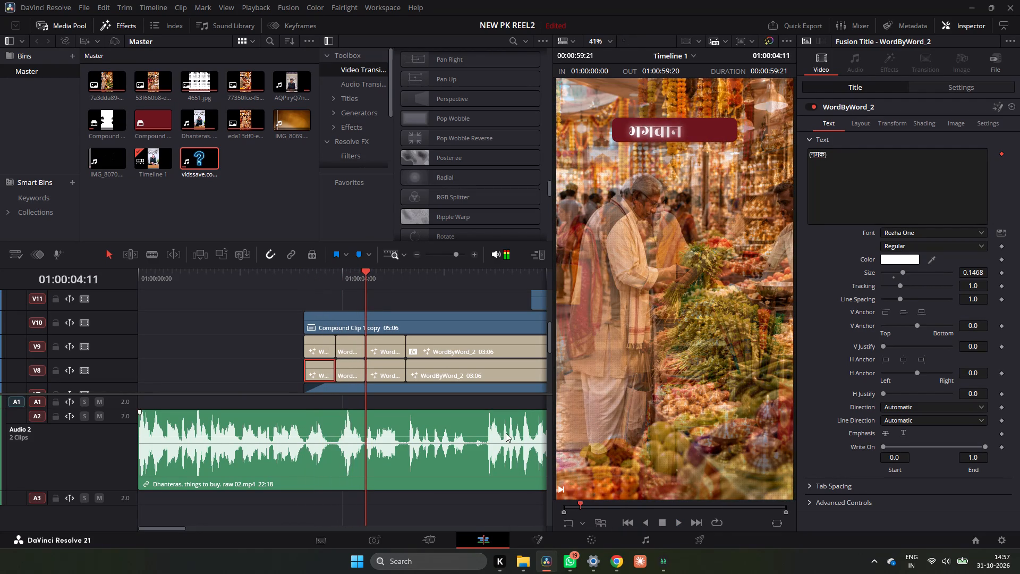
Switch to Chrome and search Google for "JHARU IN HINDI".
click(615, 568)
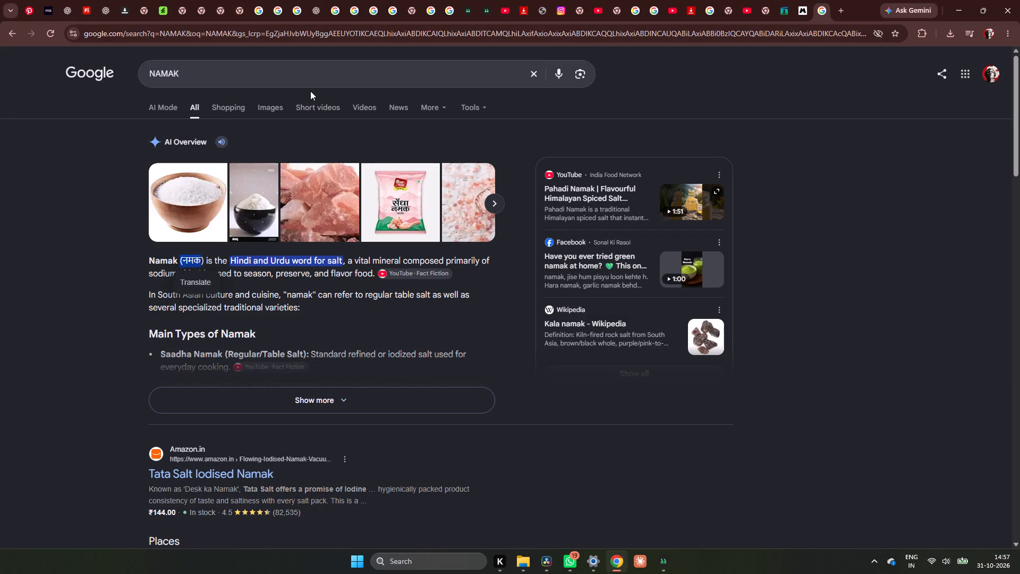
click(312, 75)
key(BackSpace)
key(BackSpace)
key(BackSpace)
key(BackSpace)
key(BackSpace)
key(BackSpace)
key(BackSpace)
key(BackSpace)
key(BackSpace)
key(BackSpace)
key(BackSpace)
key(BackSpace)
key(BackSpace)
key(BackSpace)
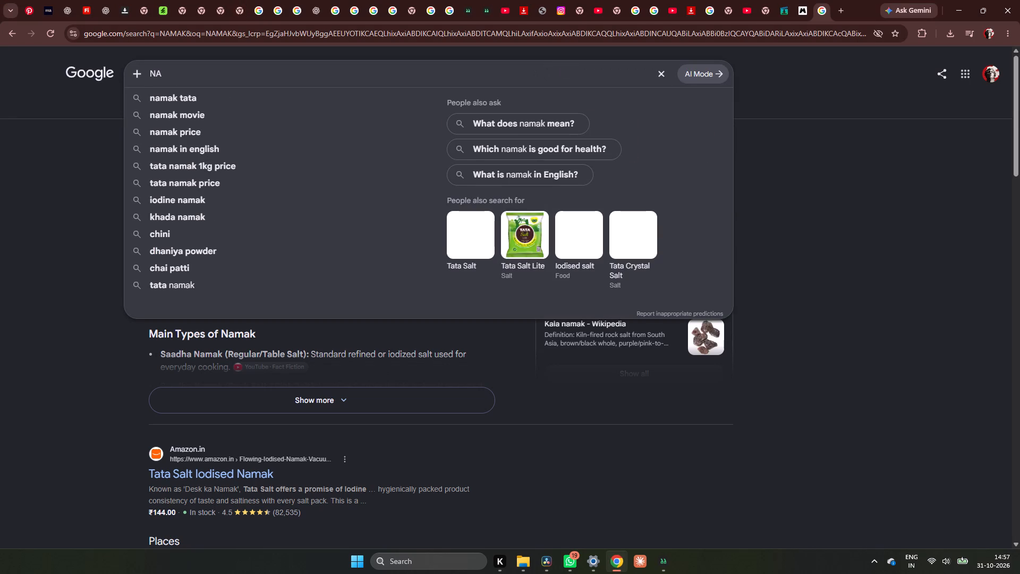
text(JHARU IN HINDI)
key(space)
key(Return)
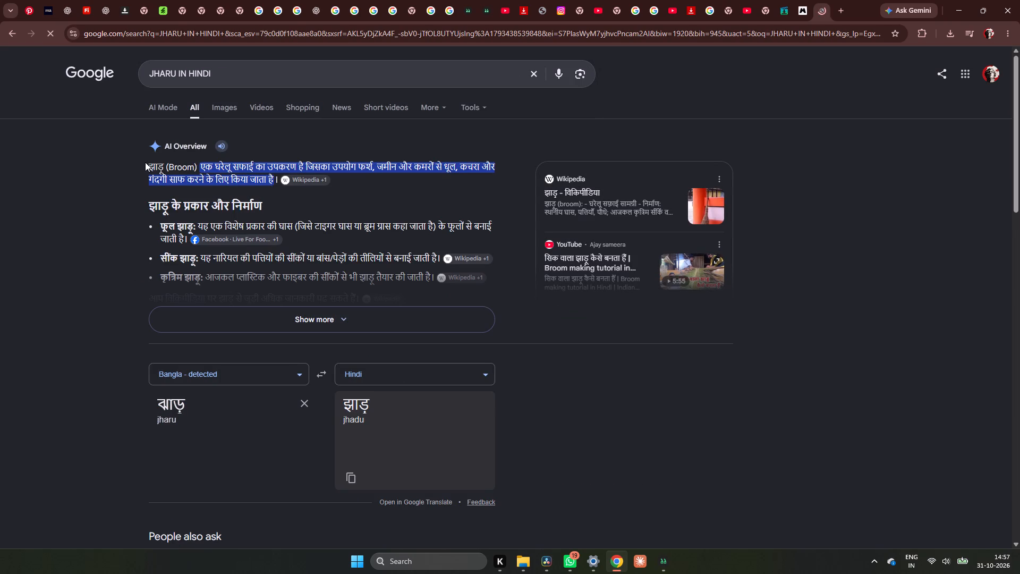
Copy "झाड़ू (Broom)" from the start of the AI Overview.
drag(149, 165, 197, 167)
key(ctrl+c)
key(ctrl+c)
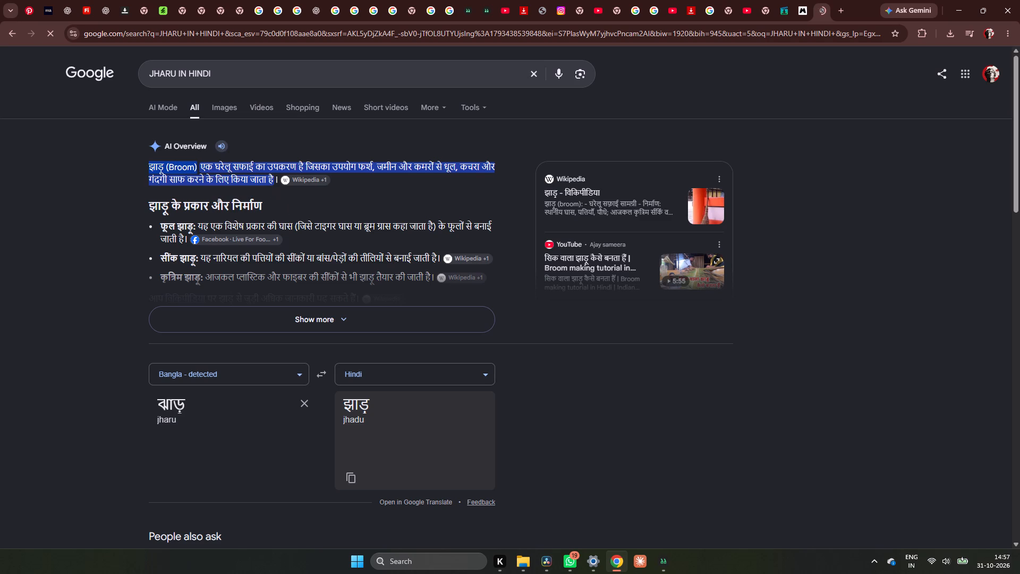
Back in DaVinci Resolve at 01:00:04:00, replace the text of the second WordByWord title on track V9 with "झाड़ू (Broom)".
click(555, 569)
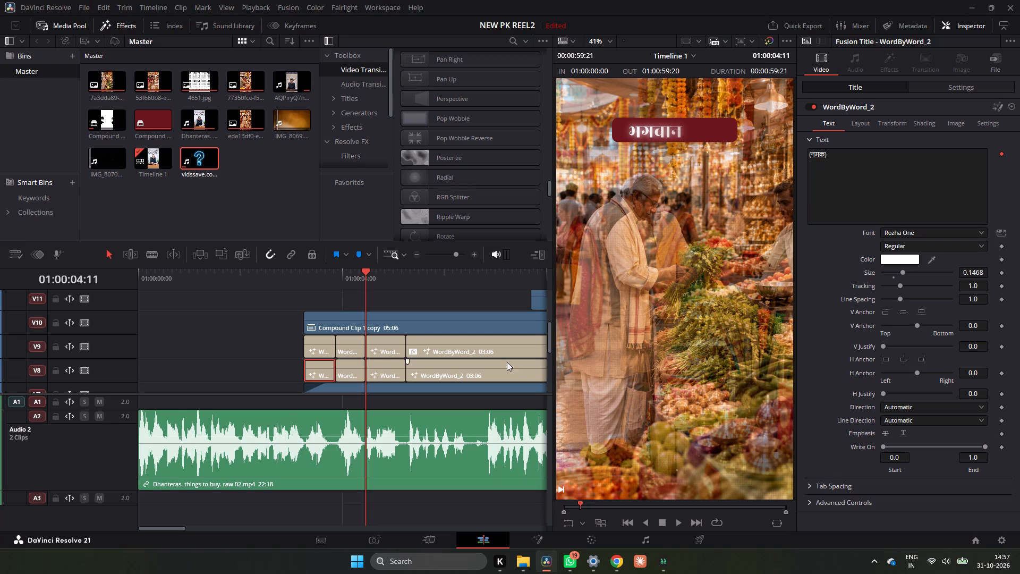
drag(366, 279, 342, 291)
click(356, 355)
click(838, 180)
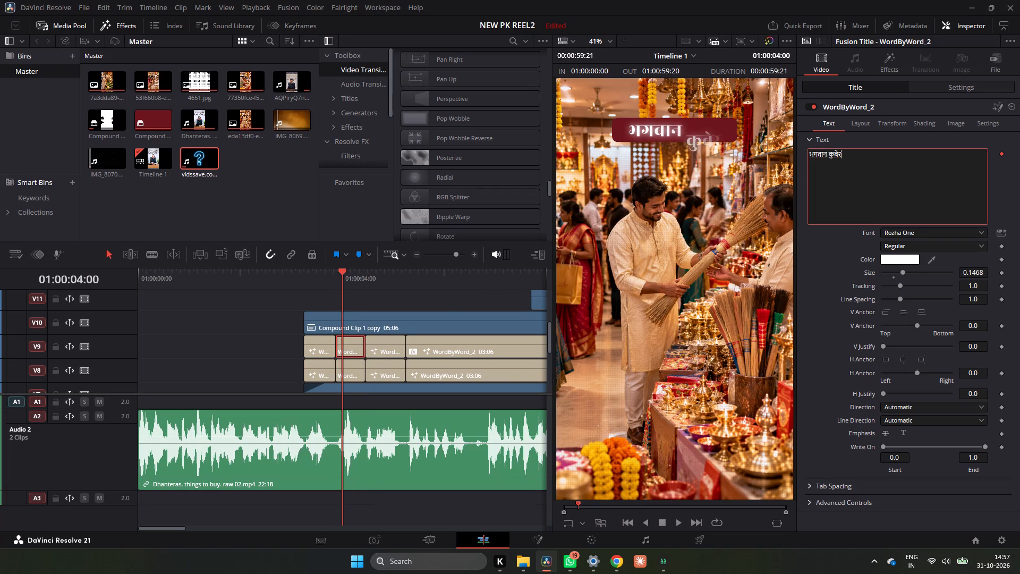
key(ctrl+a)
key(ctrl+v)
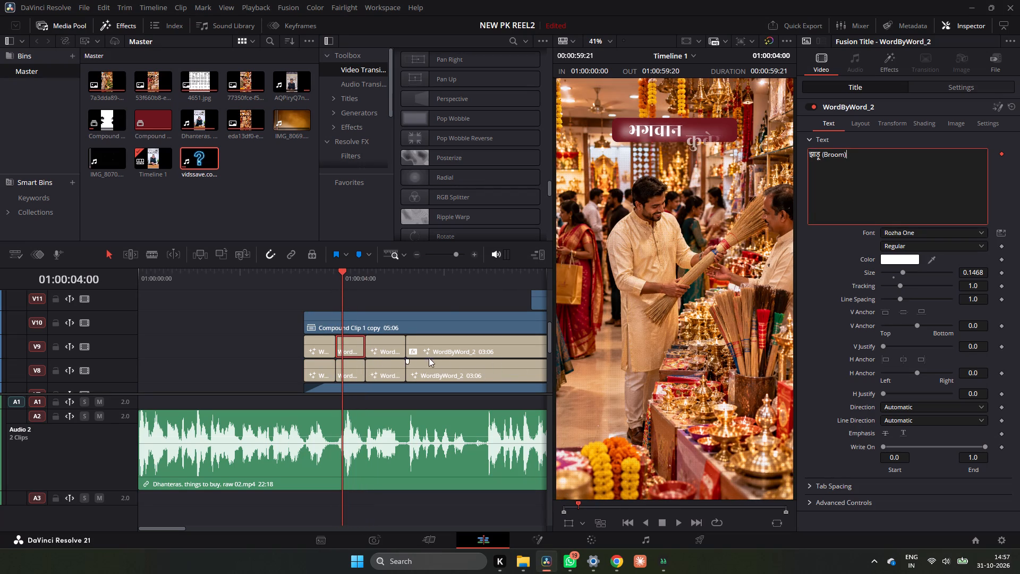
Replace the text of the matching second WordByWord title on track V8 with "झाड़ू (Broom)".
click(356, 373)
click(937, 193)
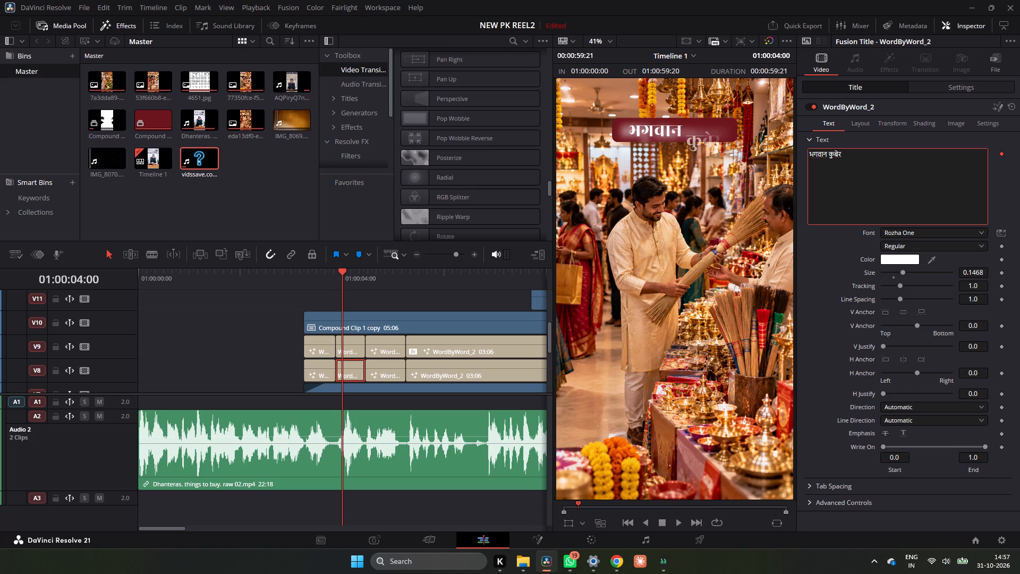
key(ctrl+a)
key(ctrl+v)
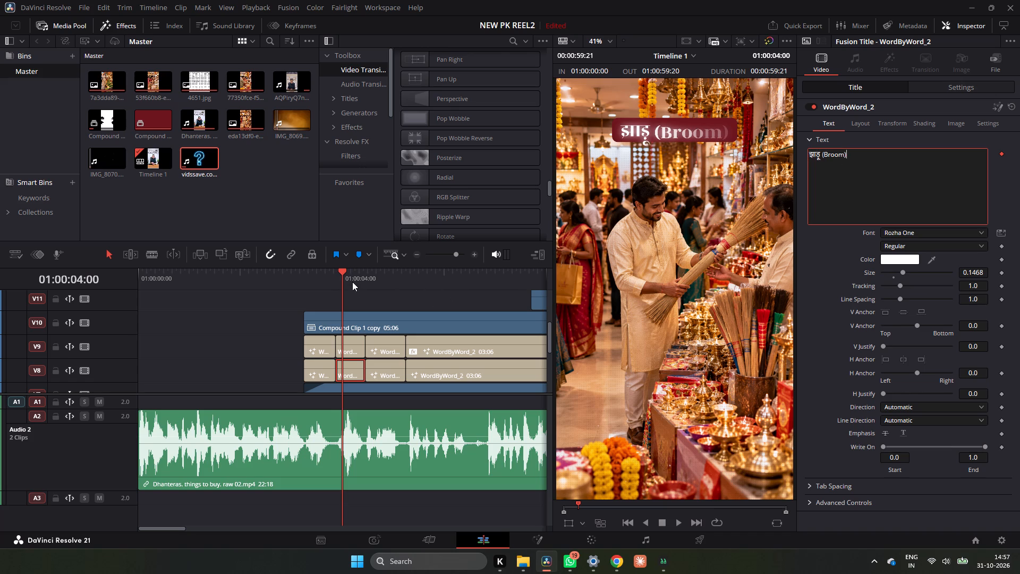
Play back the montage from the broom shot to check the caption, then park the playhead on the vegetable shot at 01:00:04:20.
click(337, 276)
key(space)
key(space)
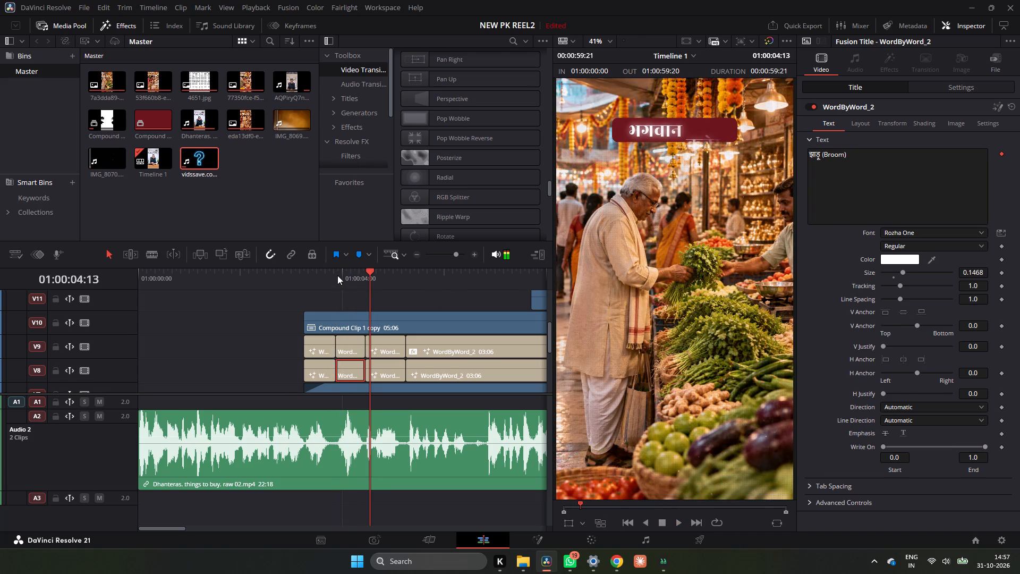
key(space)
key(space)
click(384, 274)
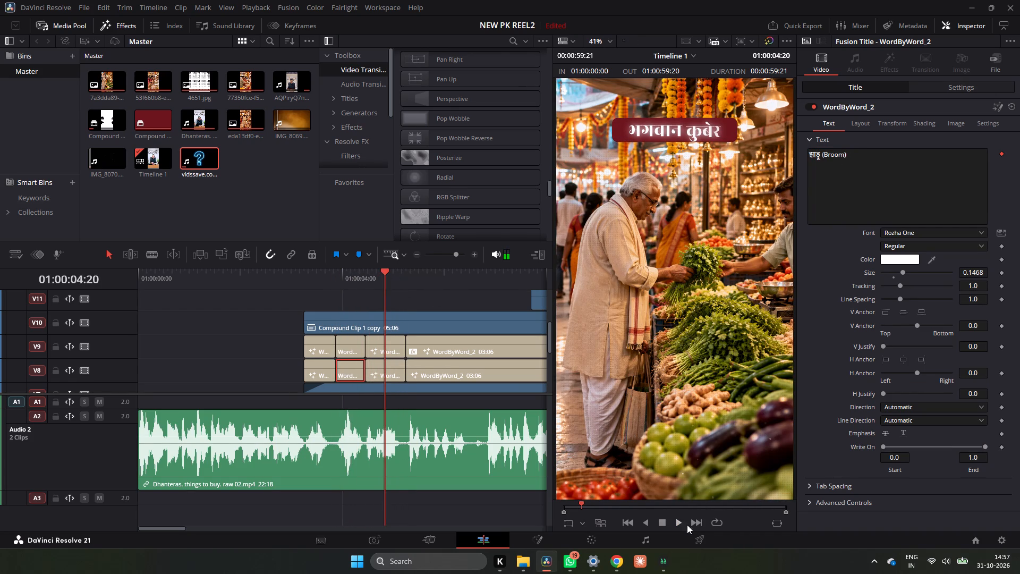
Switch to Chrome and search Google for "dhaniya in hindi".
click(622, 561)
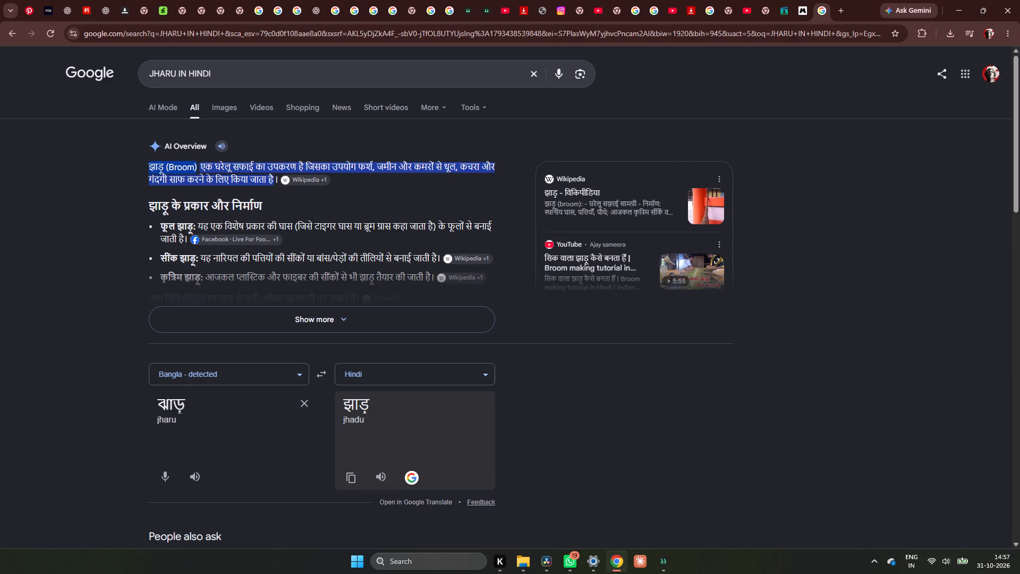
click(353, 77)
key(BackSpace)
key(BackSpace)
key(BackSpace)
key(BackSpace)
key(BackSpace)
key(BackSpace)
key(BackSpace)
key(BackSpace)
key(BackSpace)
key(BackSpace)
key(BackSpace)
key(BackSpace)
key(BackSpace)
key(BackSpace)
key(BackSpace)
key(BackSpace)
key(BackSpace)
key(BackSpace)
key(BackSpace)
key(BackSpace)
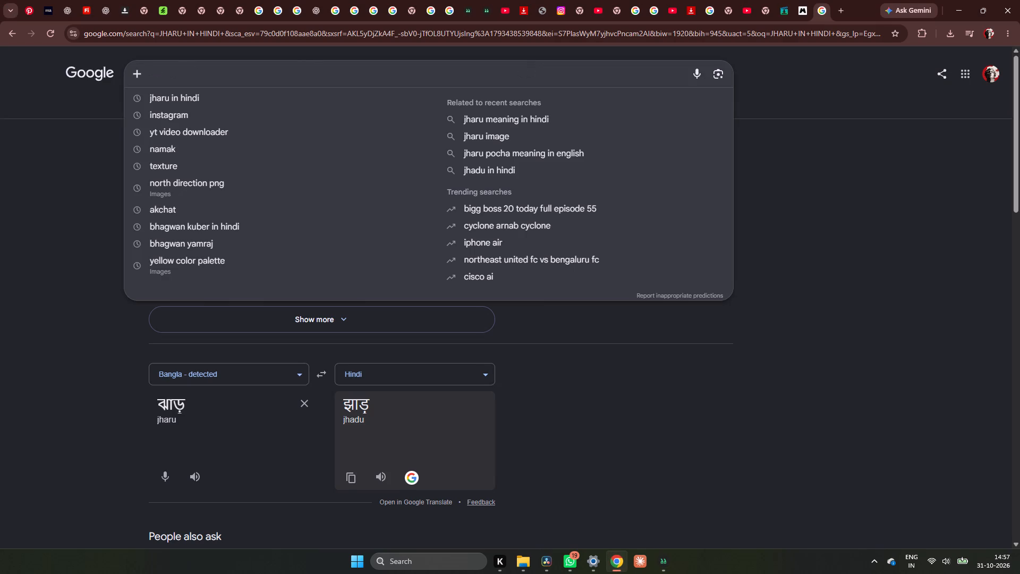
text(DHANIYA)
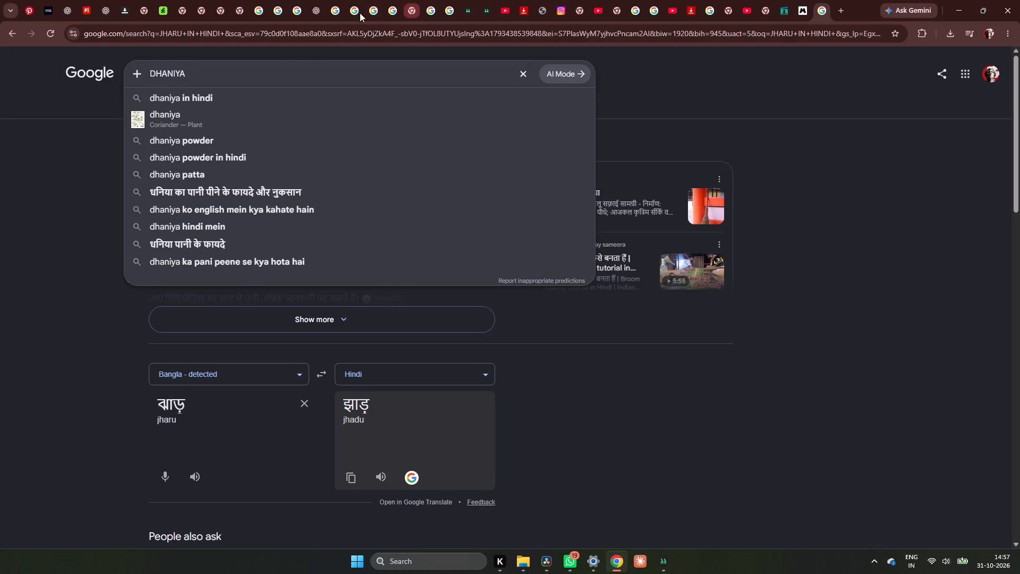
click(189, 96)
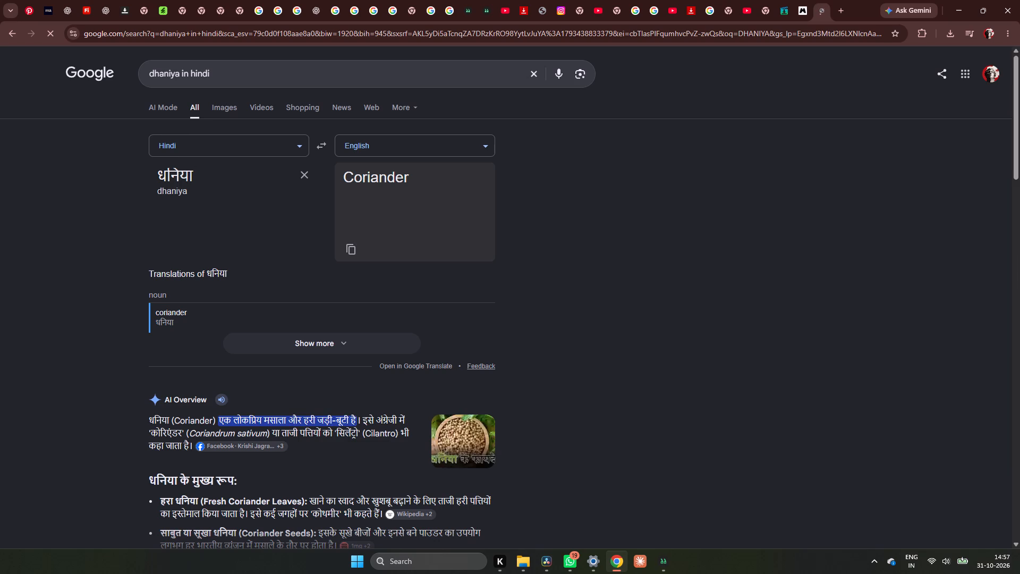
Copy "धनिया (Coriander)" from the AI Overview on the results page.
drag(146, 168, 192, 184)
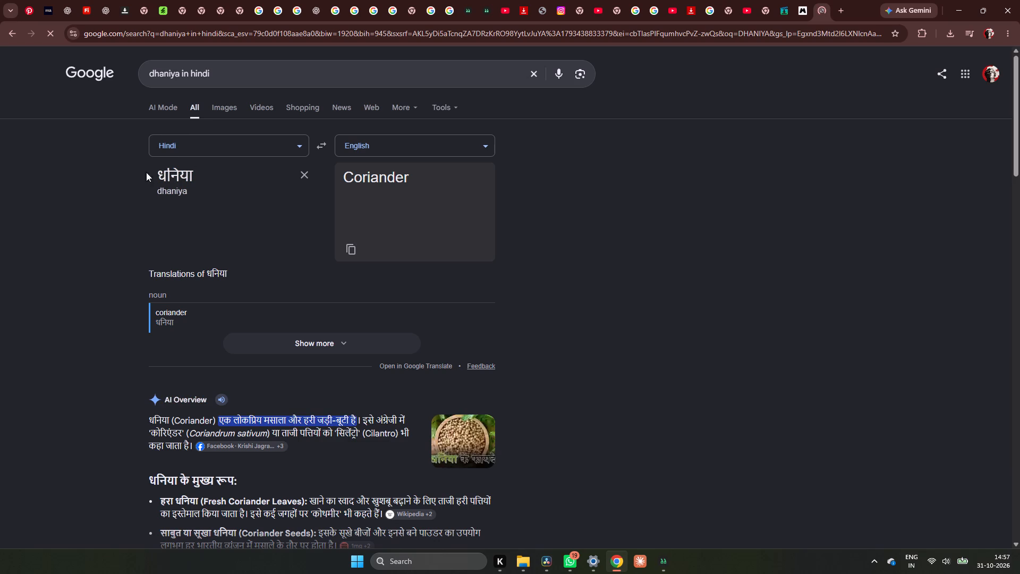
drag(156, 175, 196, 179)
drag(240, 193, 212, 195)
drag(148, 170, 202, 181)
drag(201, 178, 180, 179)
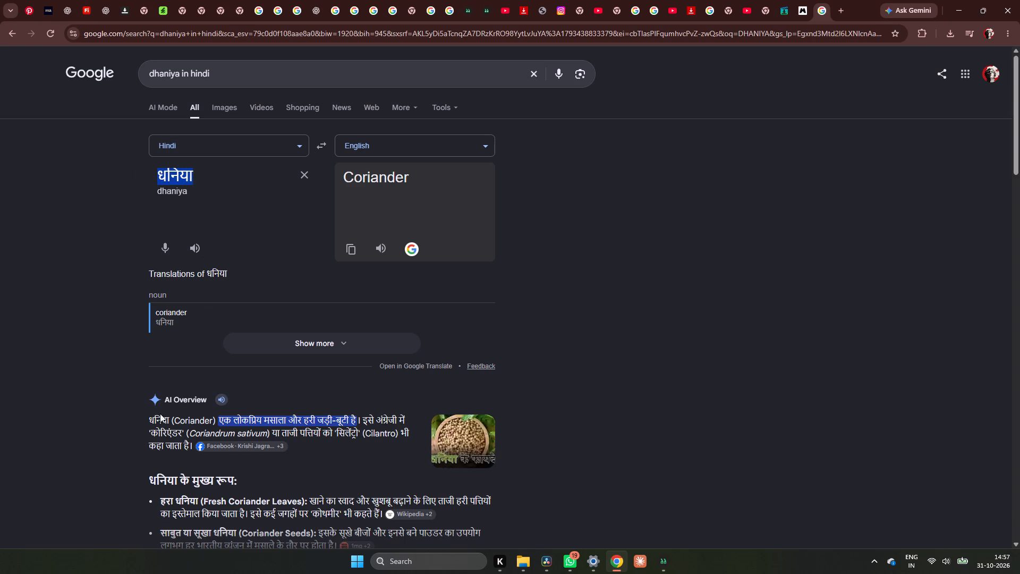
drag(146, 417, 206, 423)
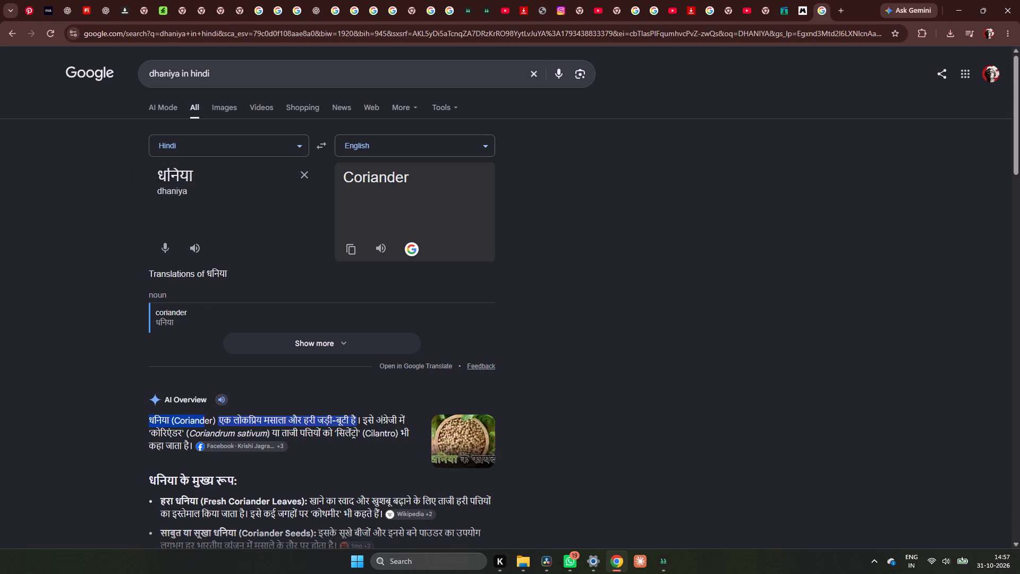
drag(206, 423, 216, 423)
key(ctrl+c)
key(ctrl+c)
key(ctrl+c)
Back in DaVinci Resolve, replace the text of the third WordByWord title on track V9 with "धनिया (Coriander)".
click(544, 568)
click(396, 354)
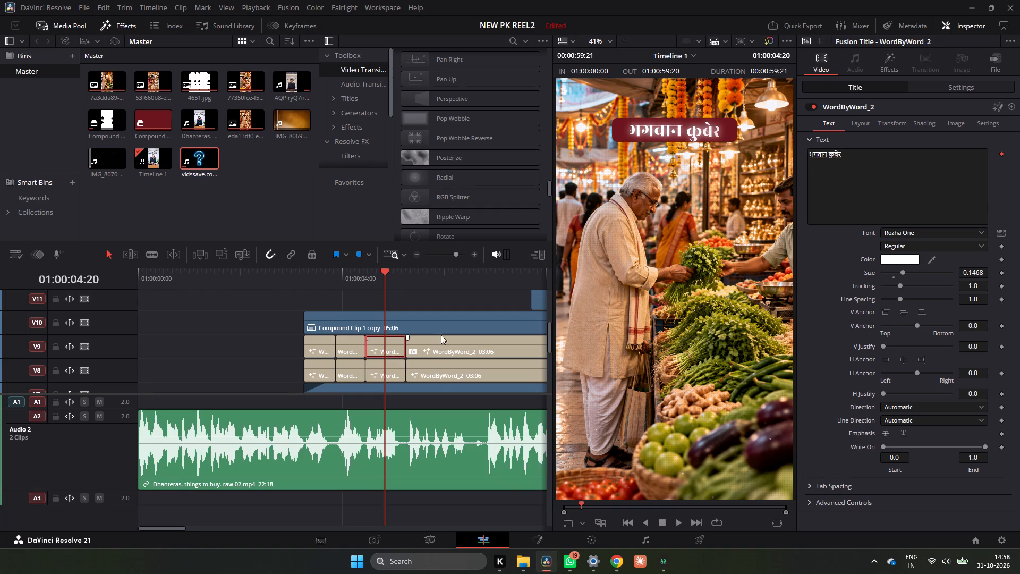
click(942, 134)
click(912, 167)
key(ctrl+a)
key(ctrl+v)
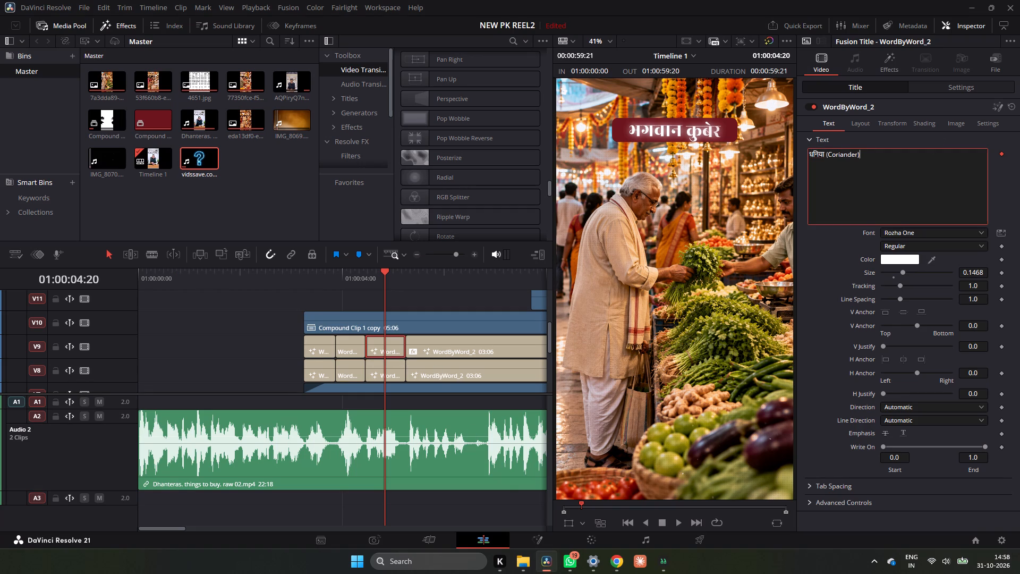
Replace the text of the matching third WordByWord title on track V8 with "धनिया (Coriander)".
click(389, 368)
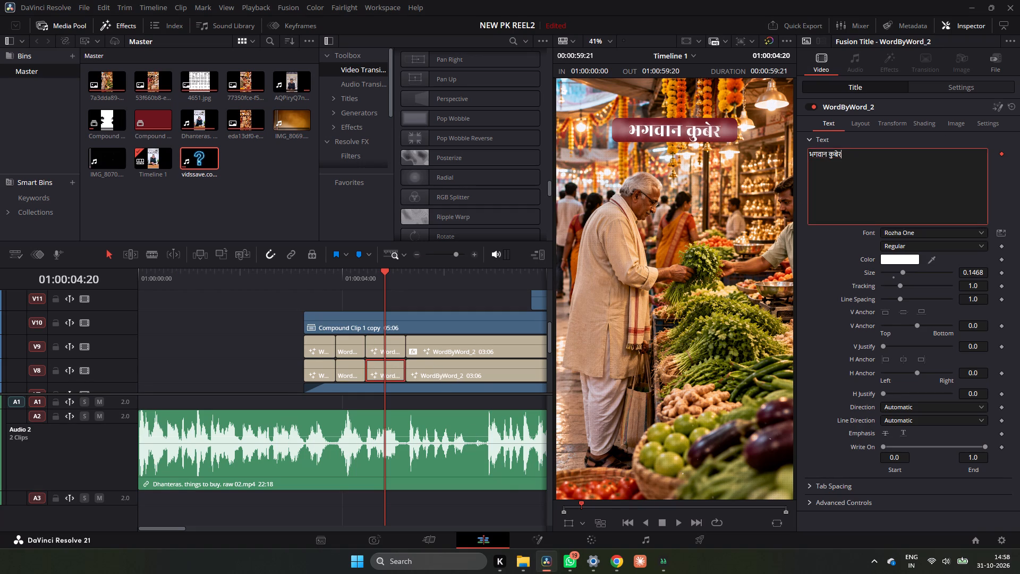
click(833, 197)
key(ctrl+a)
key(ctrl+v)
ctrl+drag(831, 197, 811, 206)
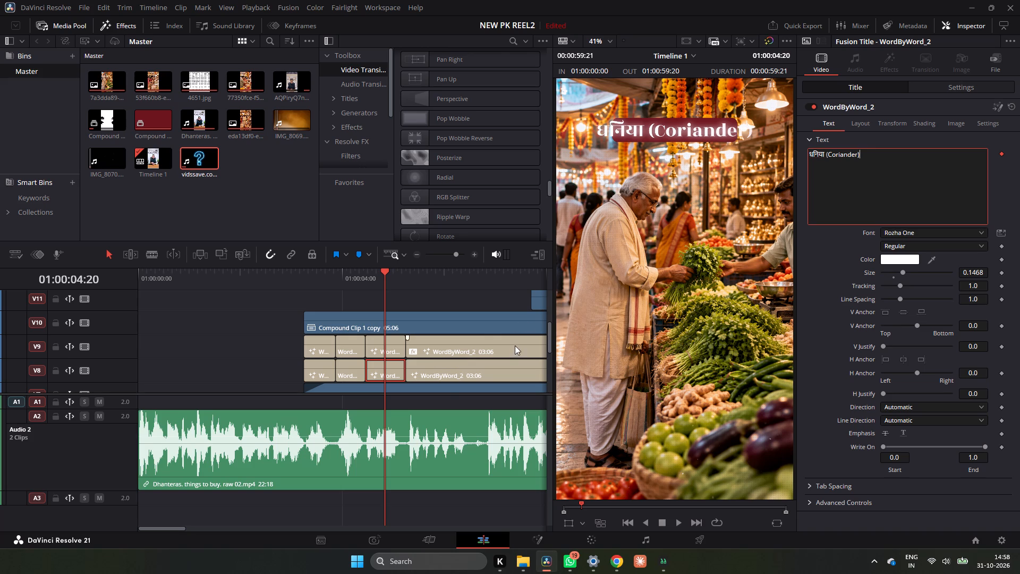
Move the playhead back to the first title, then return to the NAMAK results in Chrome and read the expanded AI Overview.
drag(387, 280, 312, 293)
click(611, 563)
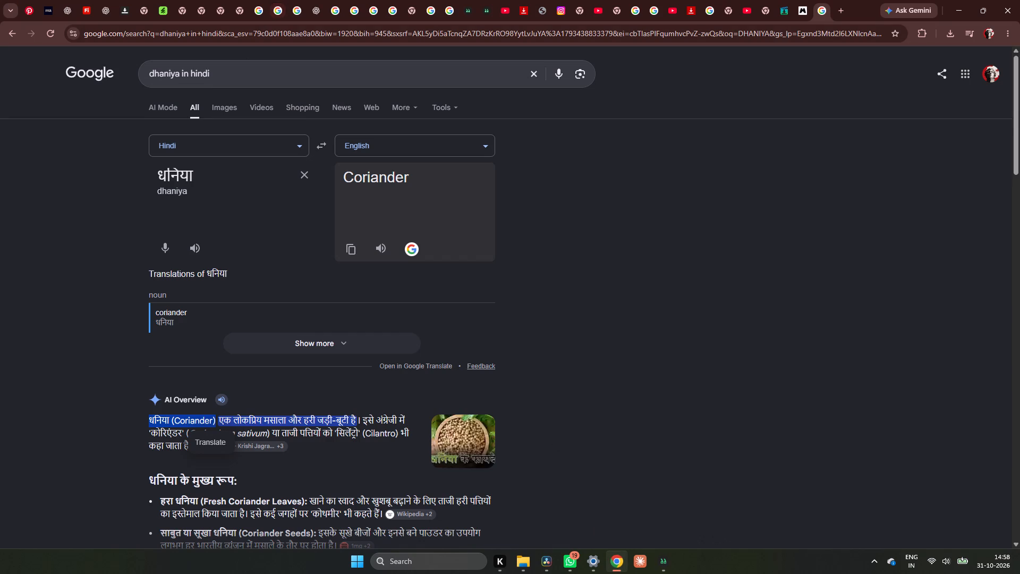
click(10, 35)
click(10, 35)
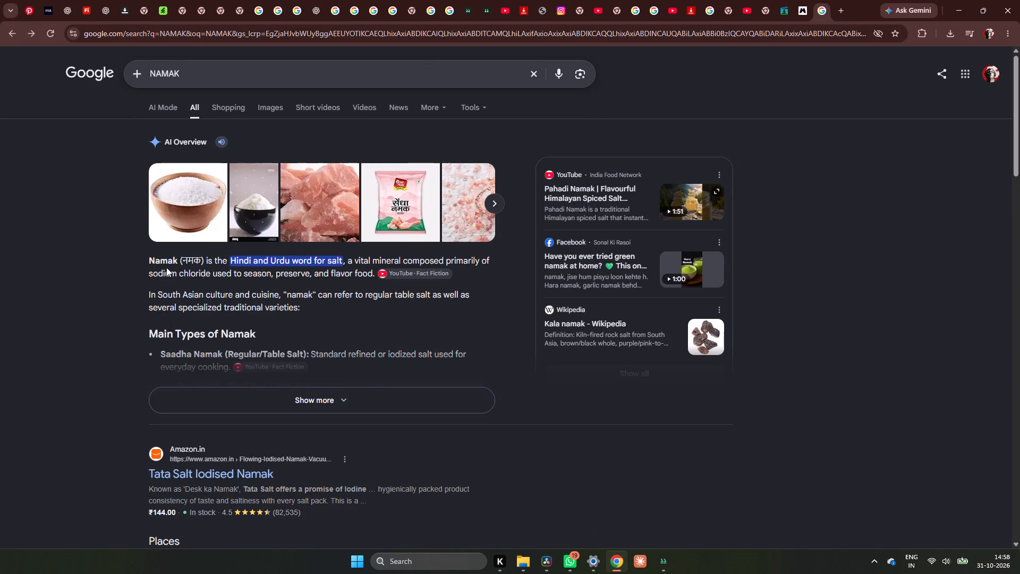
scroll(189, 272, down, 2)
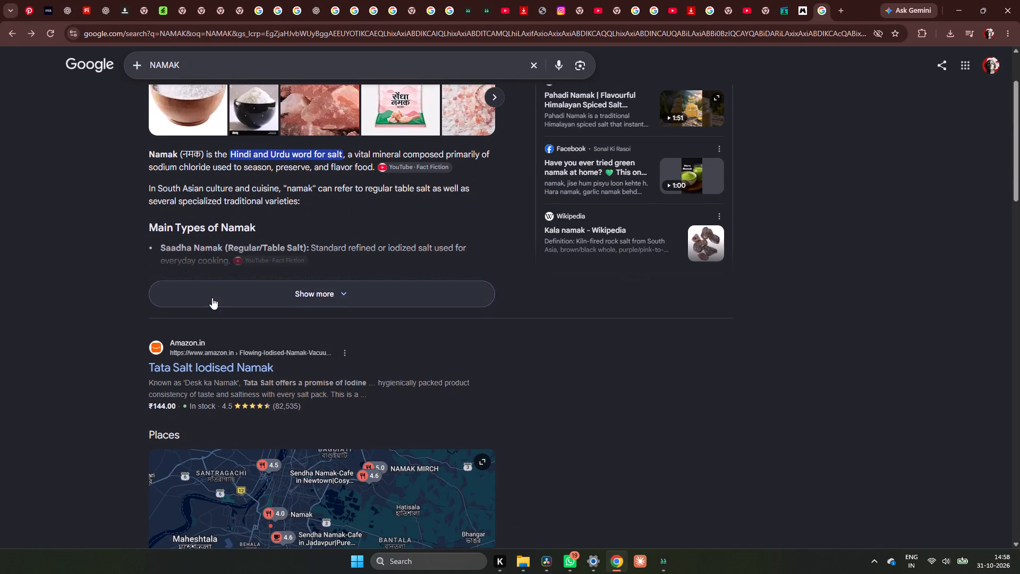
click(212, 298)
scroll(227, 287, up, 5)
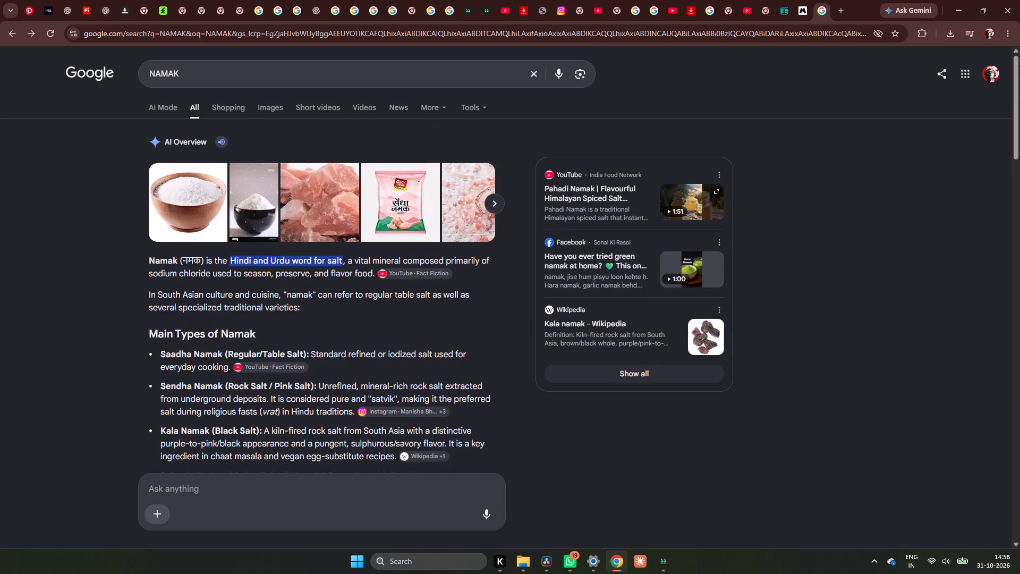
Search Google for "SALT IN HINDI".
click(268, 77)
key(space)
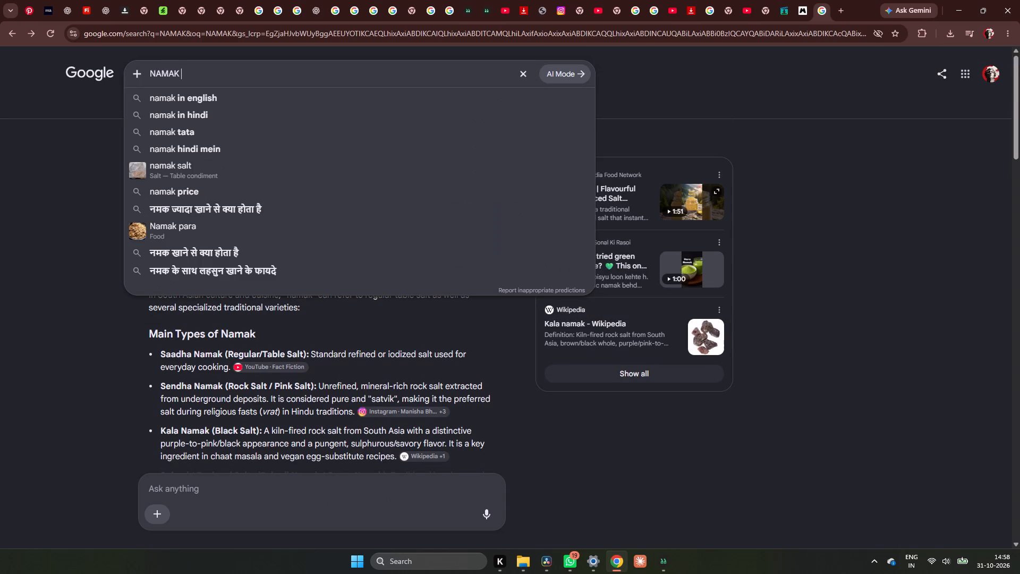
key(BackSpace)
key(BackSpace)
key(BackSpace)
key(BackSpace)
key(BackSpace)
key(BackSpace)
key(BackSpace)
key(BackSpace)
key(BackSpace)
key(BackSpace)
key(BackSpace)
key(BackSpace)
text(SALT IN HINDI)
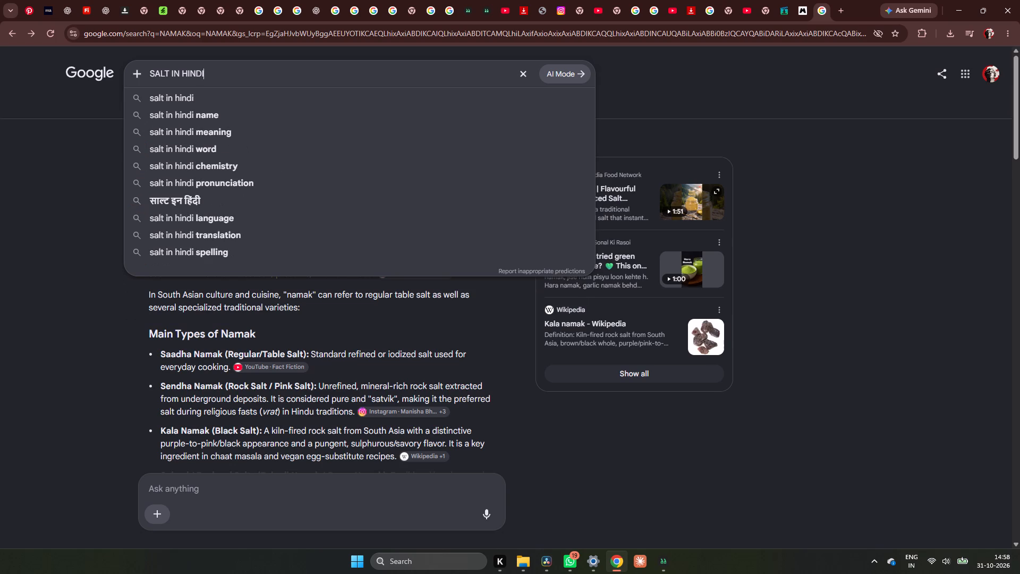
key(Return)
Copy "नमक (Namak)" from the AI Overview of the salt results.
scroll(223, 323, down, 3)
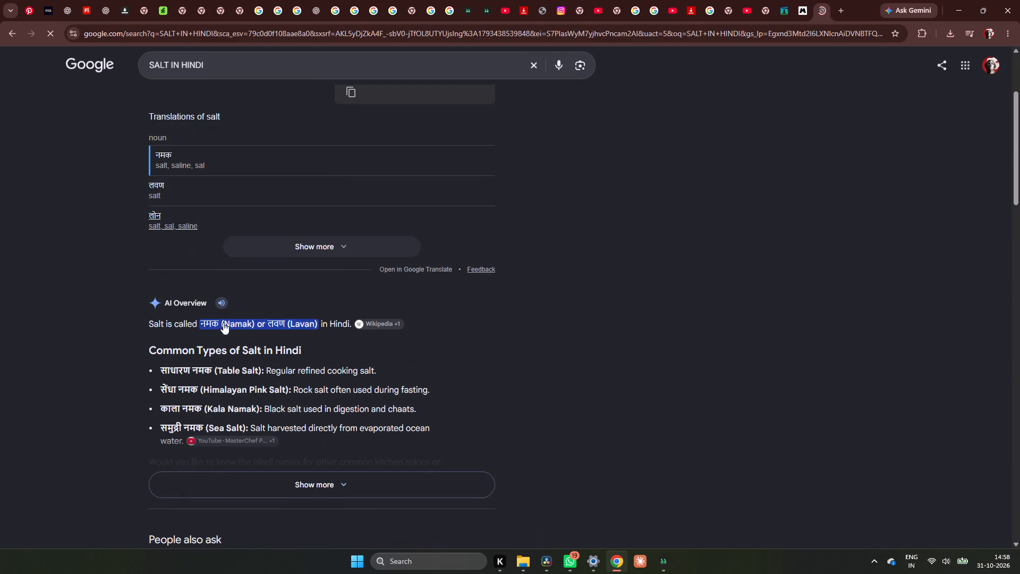
drag(203, 323, 260, 325)
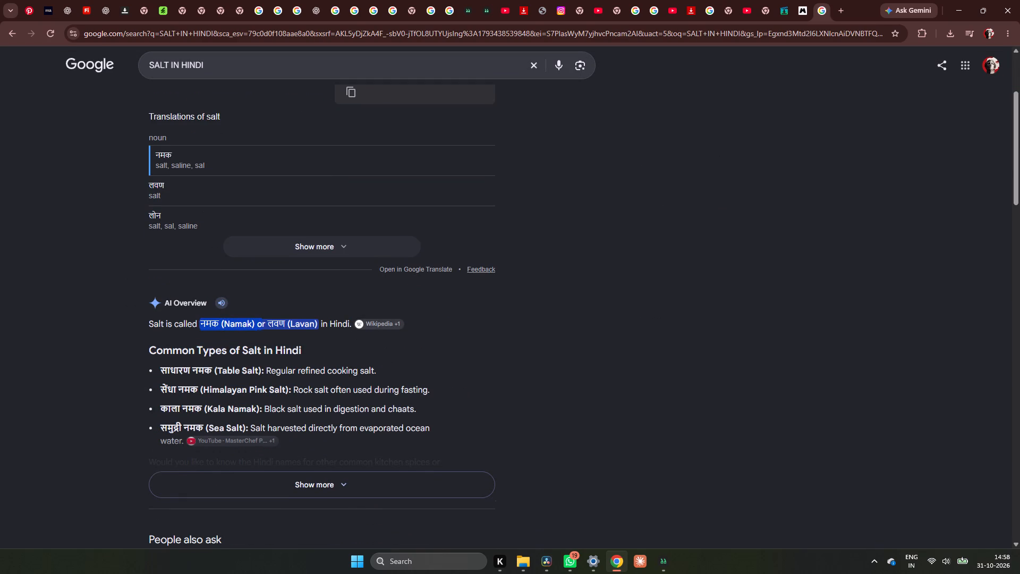
drag(260, 325, 256, 327)
key(ctrl+c)
key(ctrl+c)
key(ctrl+c)
scroll(316, 365, down, 5)
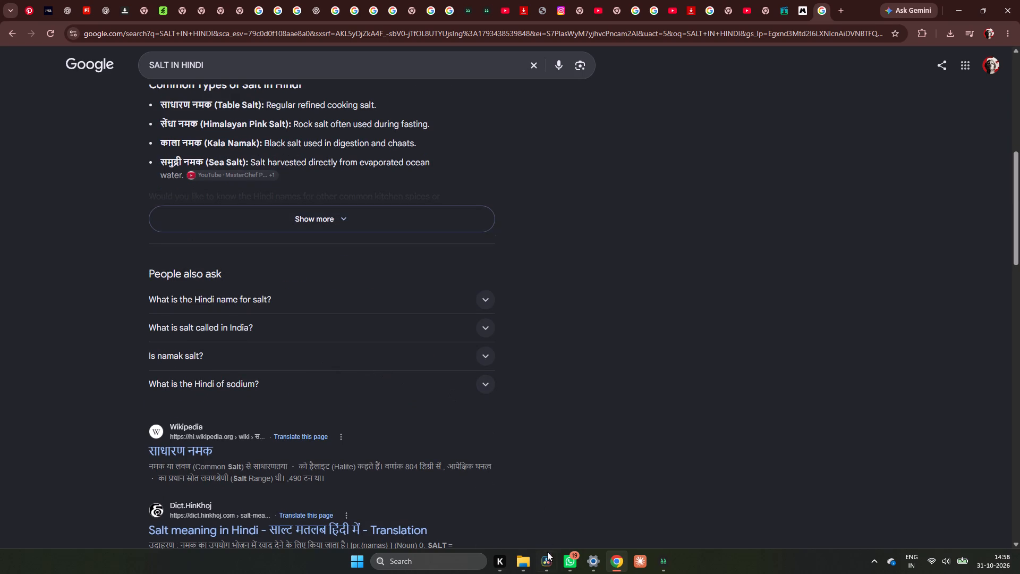
Back in DaVinci Resolve, replace the text of the first WordByWord title on track V8 with "नमक (Salt)".
click(546, 558)
click(319, 366)
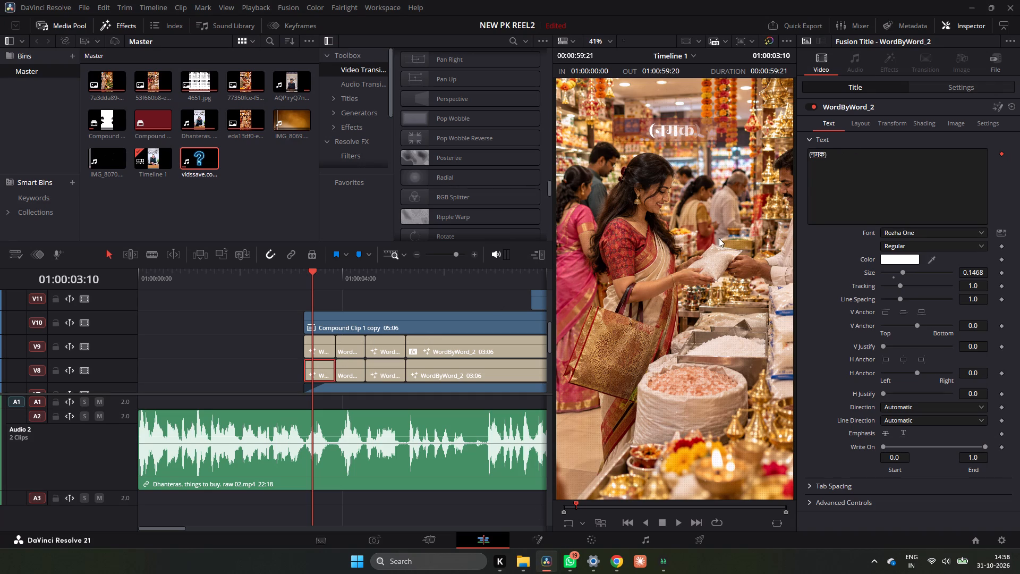
click(822, 206)
key(ctrl+a)
key(ctrl+v)
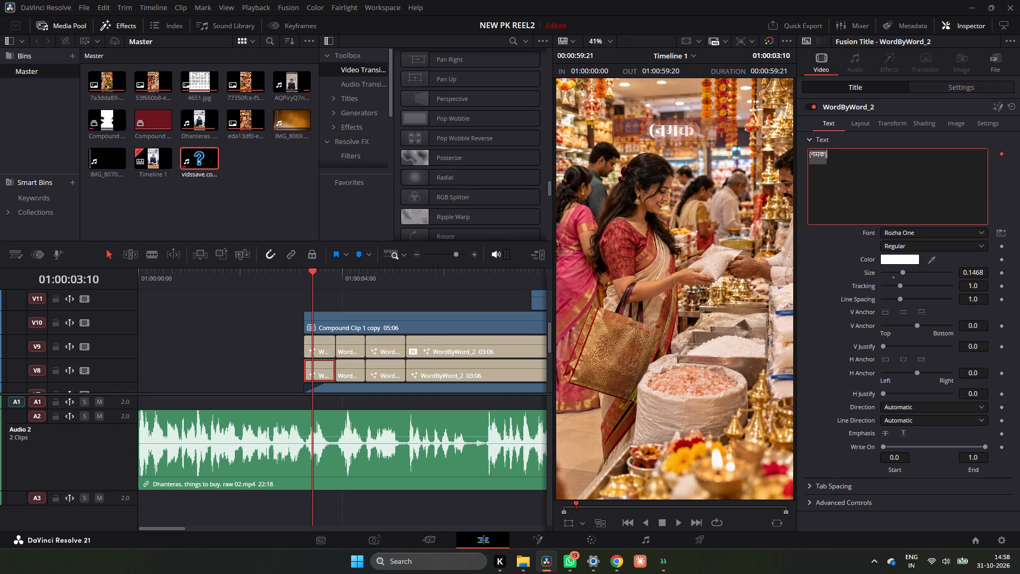
click(847, 154)
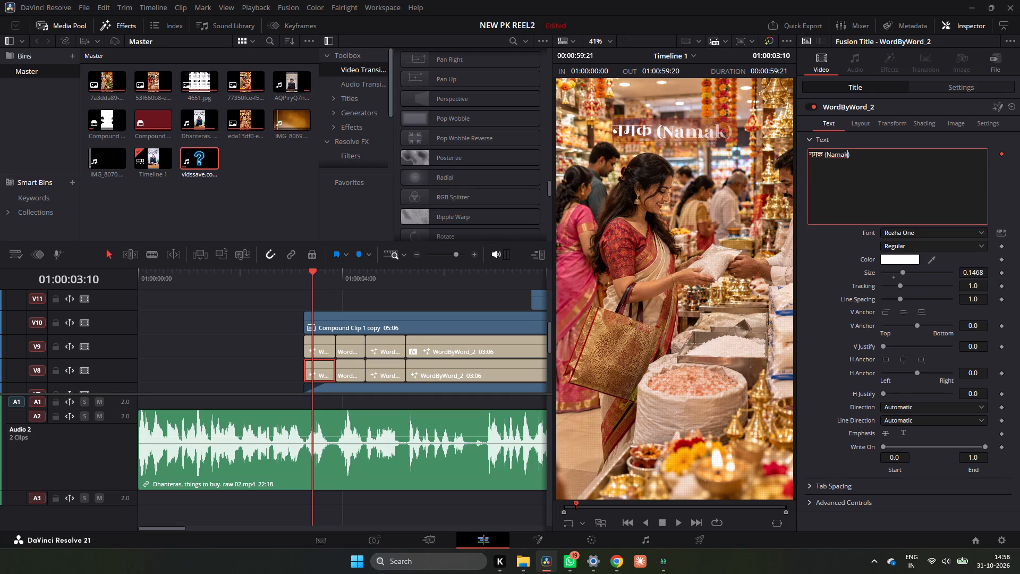
key(BackSpace)
key(BackSpace)
key(BackSpace)
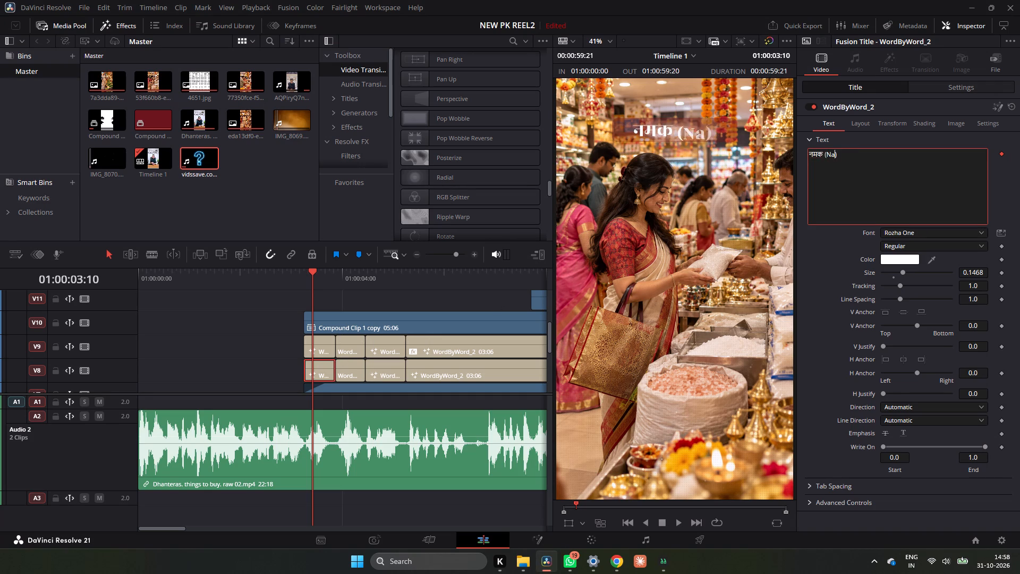
key(BackSpace)
key(BackSpace)
key(s)
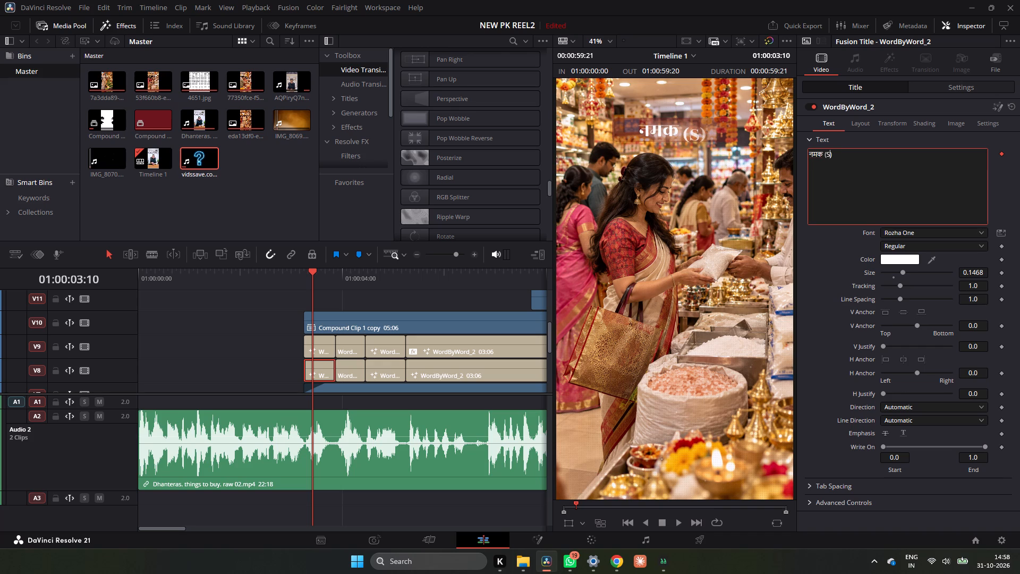
text(alt)
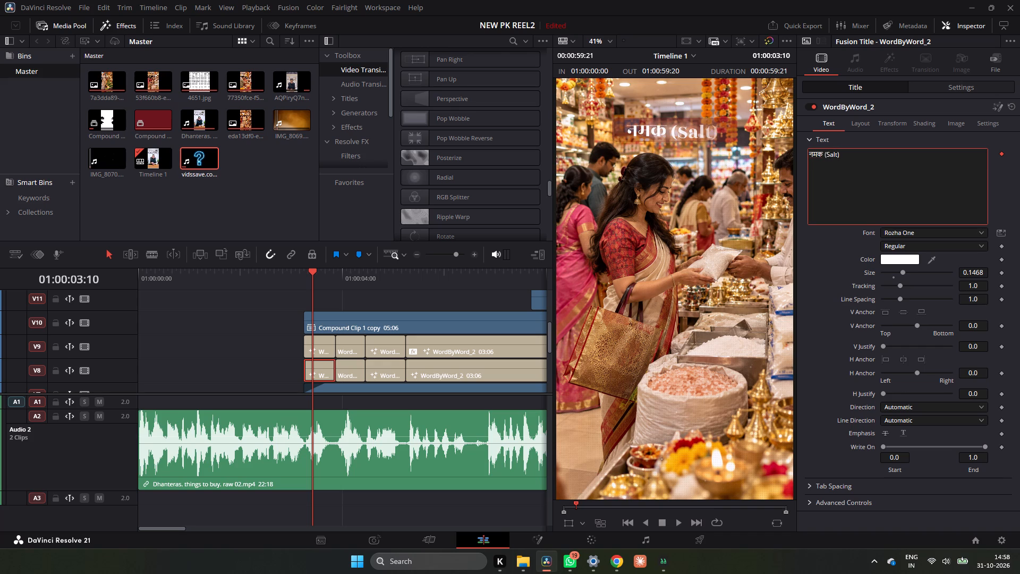
Copy the "नमक (Salt)" text from the first V8 title and replace the matching first V9 title's text with it.
click(330, 347)
click(326, 375)
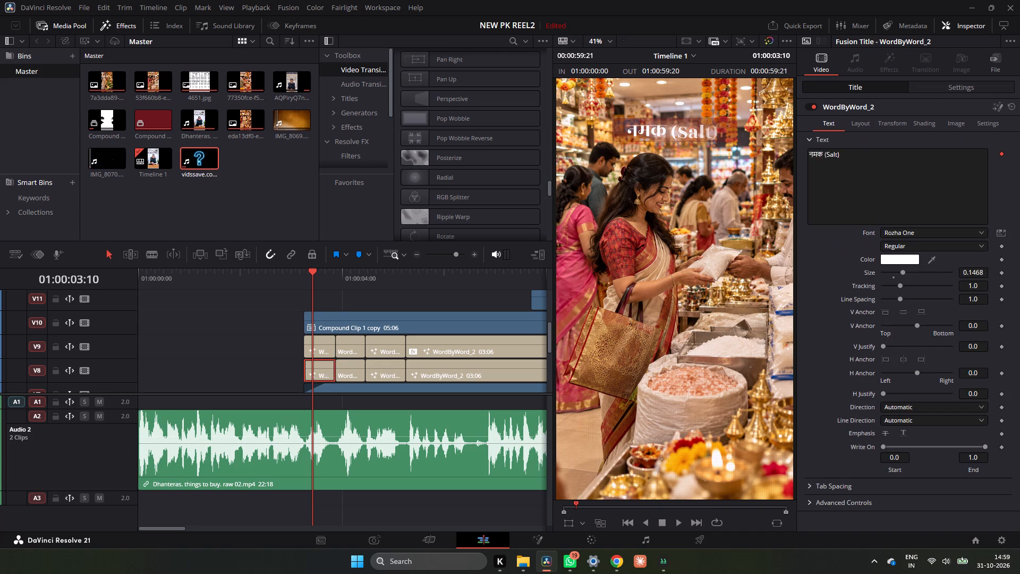
click(840, 201)
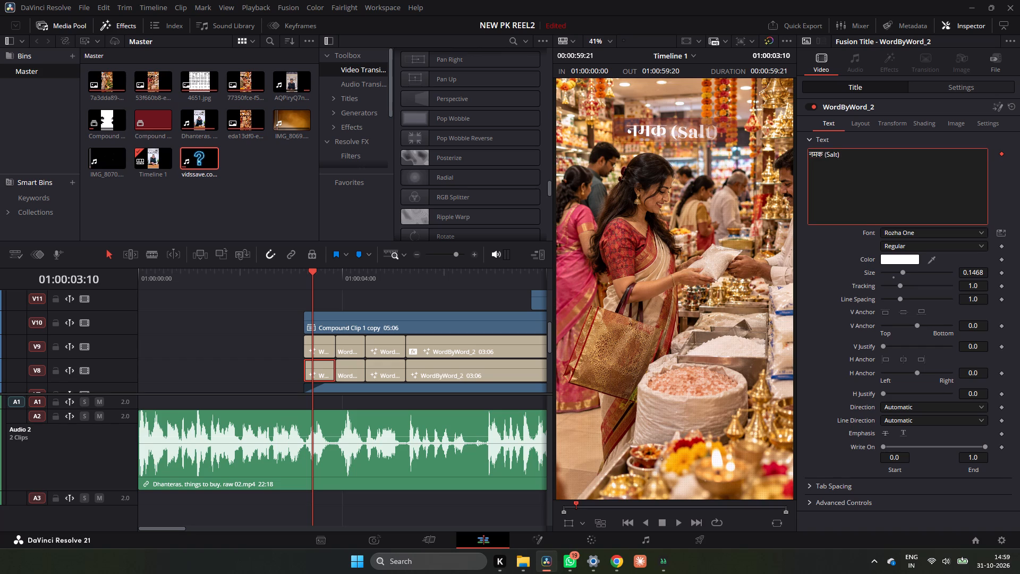
key(BackSpace)
key(ctrl+a)
key(ctrl+c)
ctrl+click(841, 191)
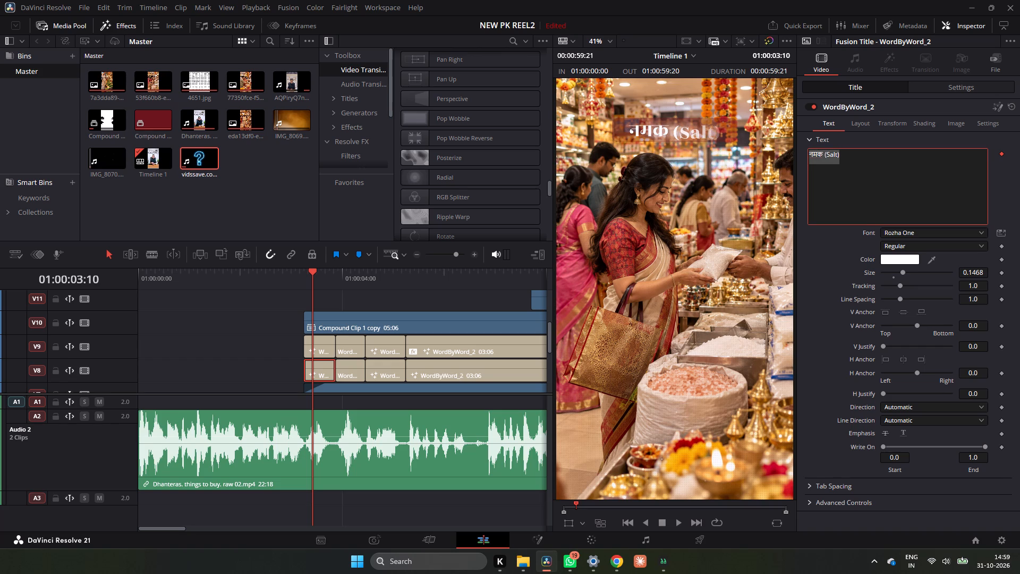
click(323, 344)
click(866, 196)
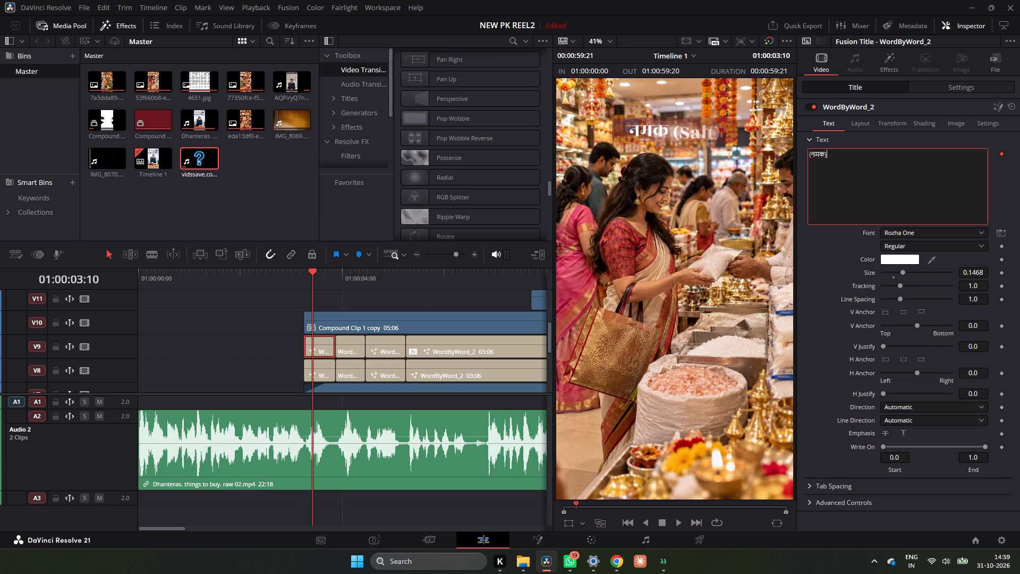
key(ctrl+a)
key(ctrl+v)
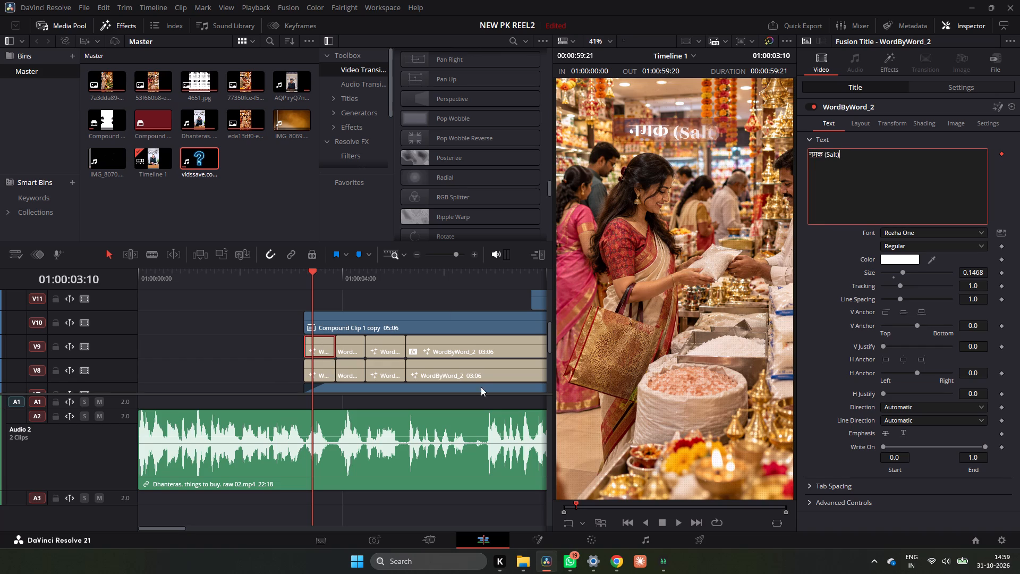
Play the timeline from just before the first title into the fourth title to check the captions.
click(300, 275)
key(space)
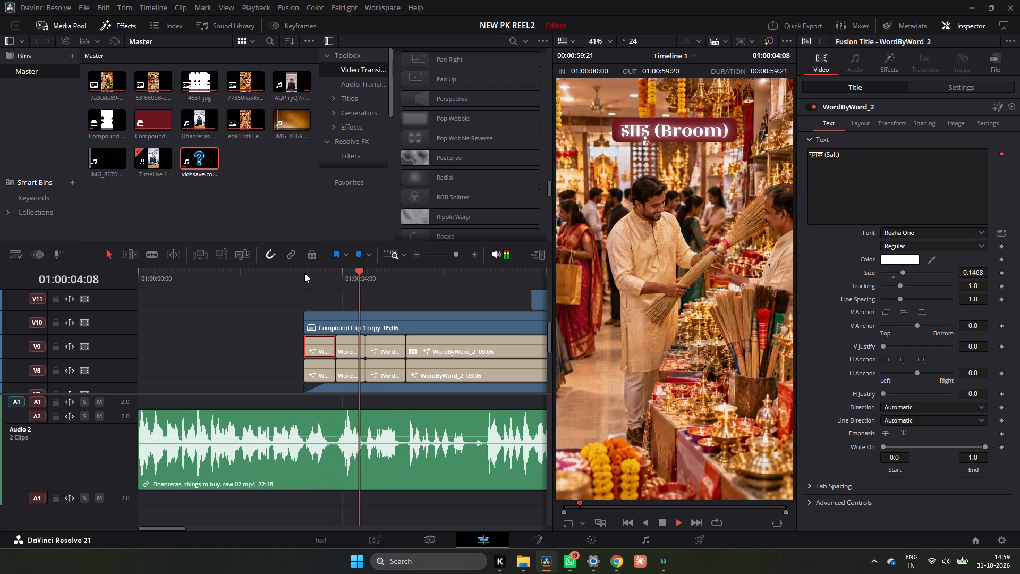
key(space)
key(space)
key(space)
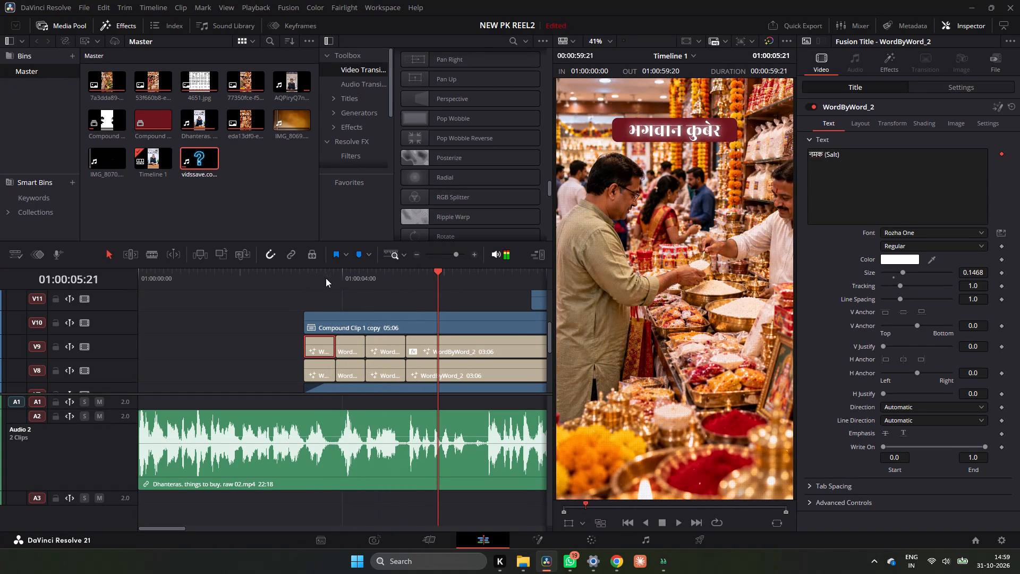
Switch to Chrome, search Google for "akshat in hindi", and read the expanded AI Overview.
click(609, 564)
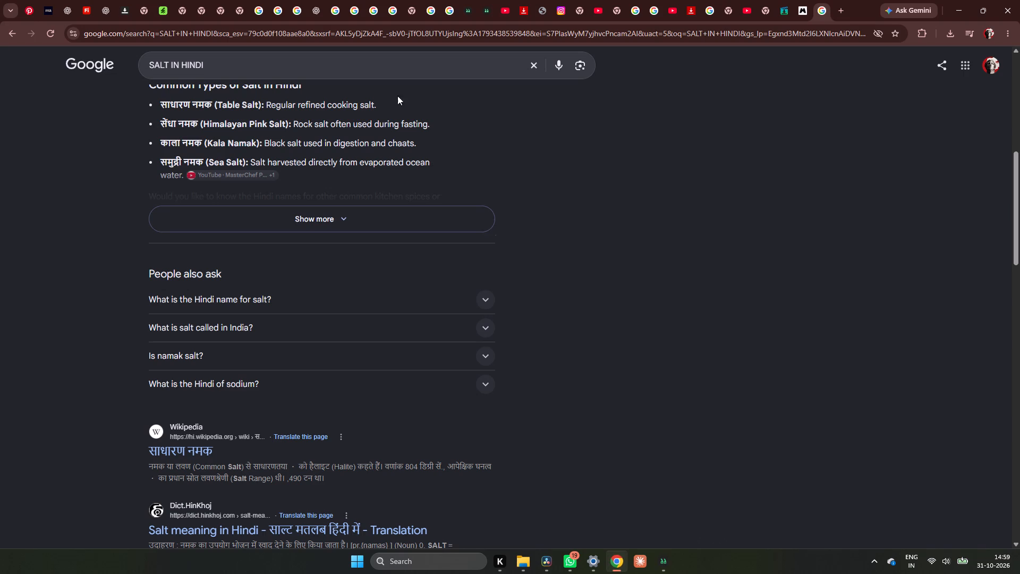
click(534, 69)
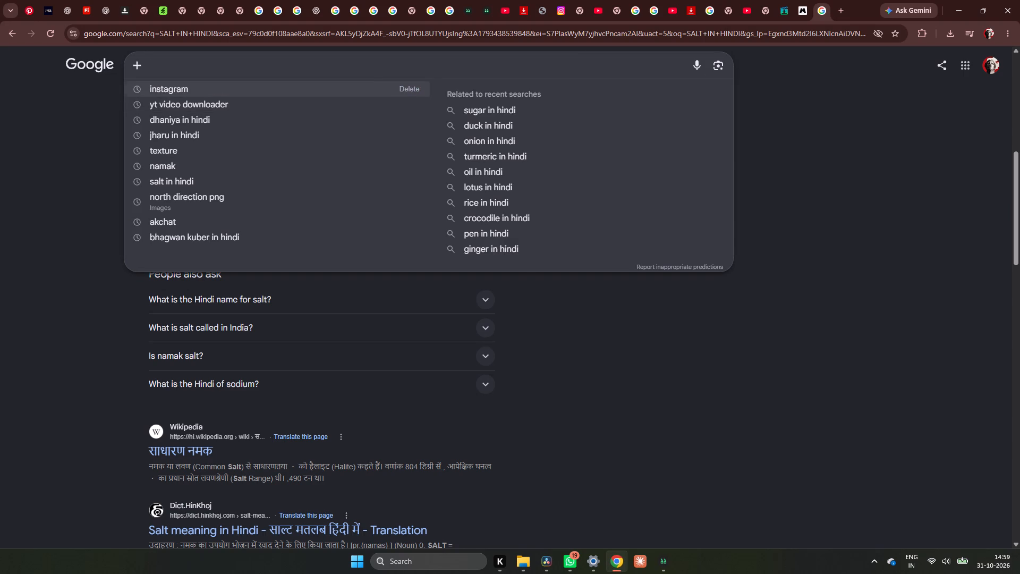
text(aks)
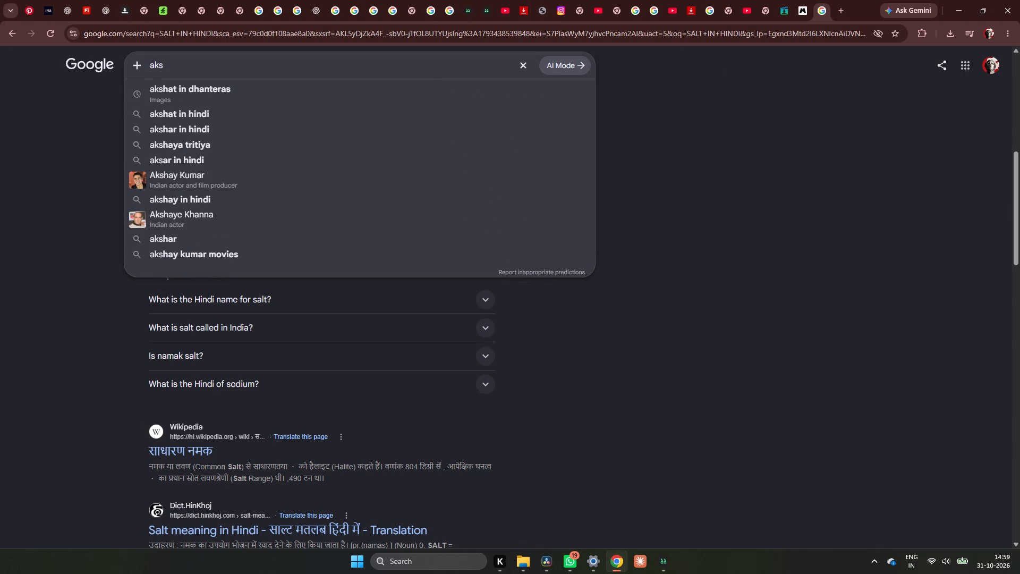
text(hat in)
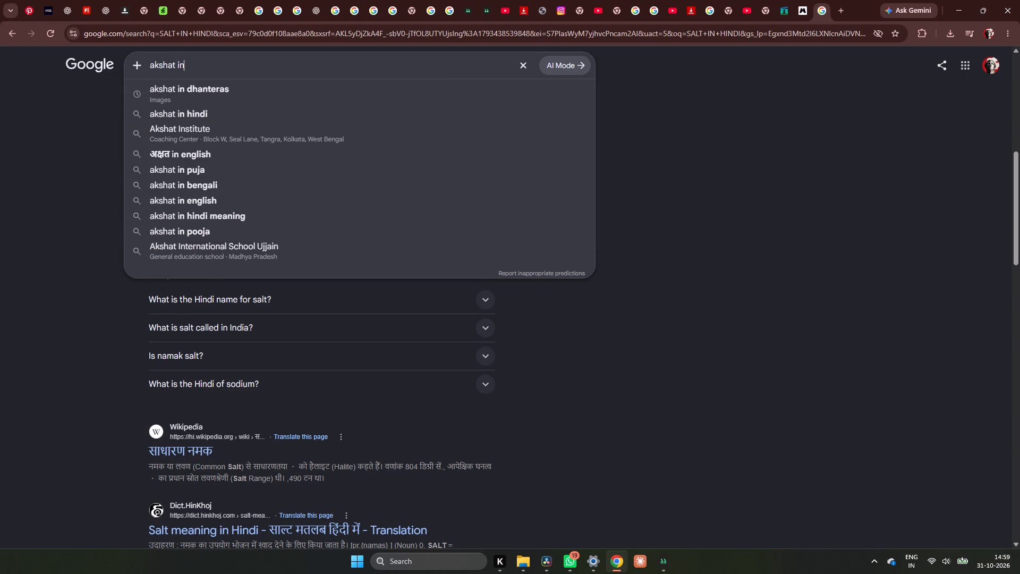
key(space)
text(hindi)
key(Return)
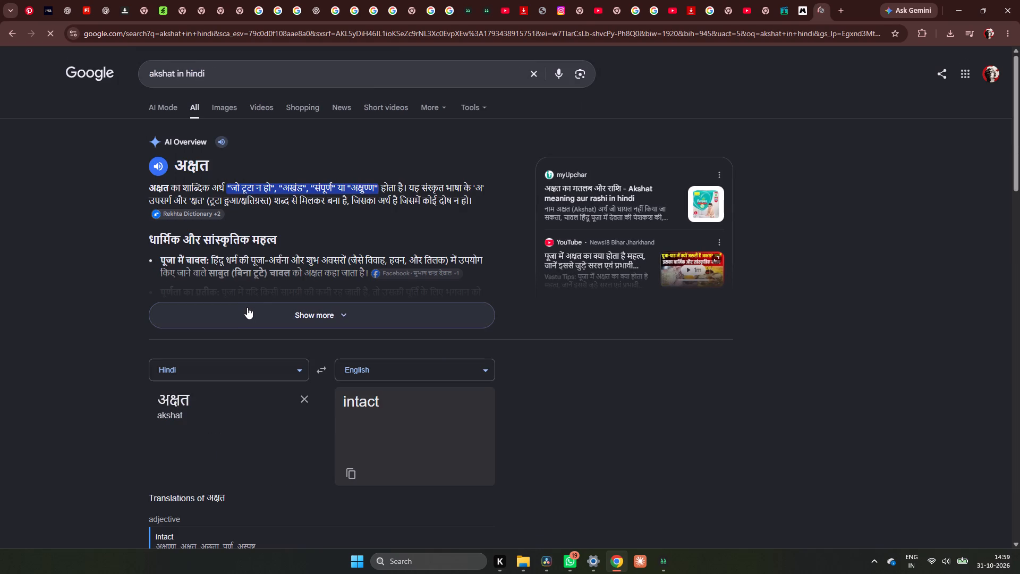
click(246, 308)
scroll(246, 308, down, 3)
scroll(242, 260, down, 6)
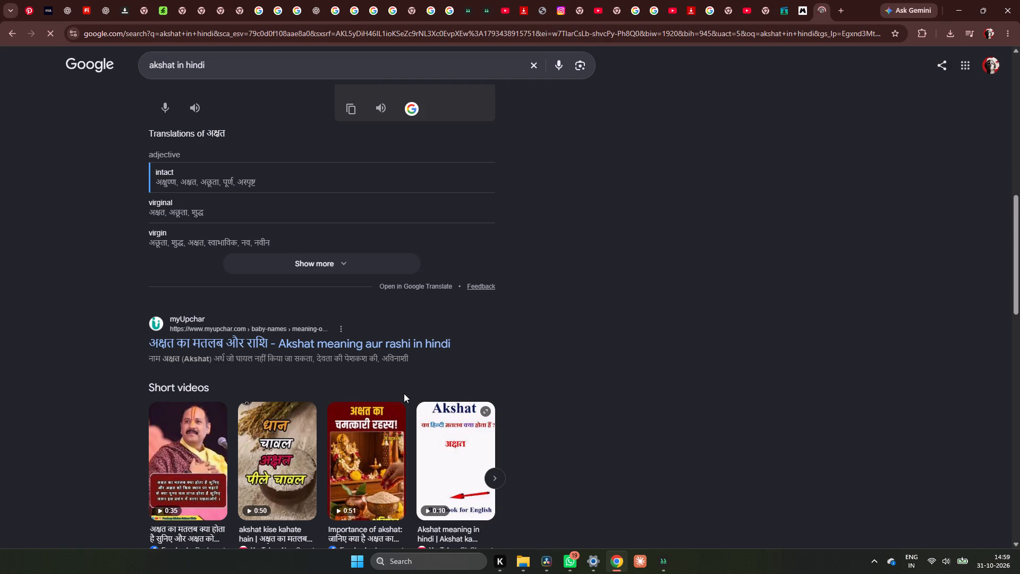
scroll(419, 387, up, 11)
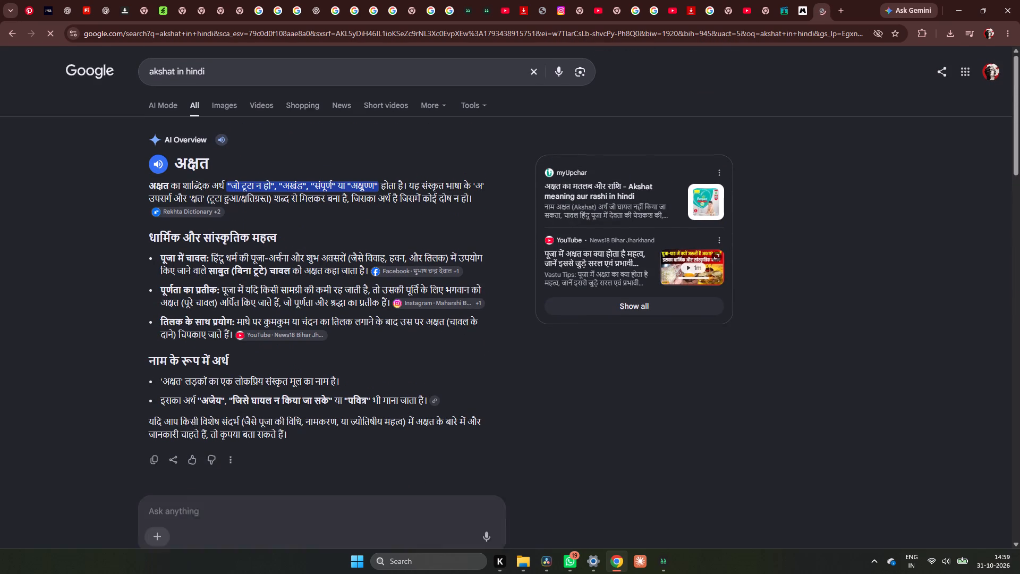
Change the Google search to "akshat in english".
click(246, 76)
key(space)
key(BackSpace)
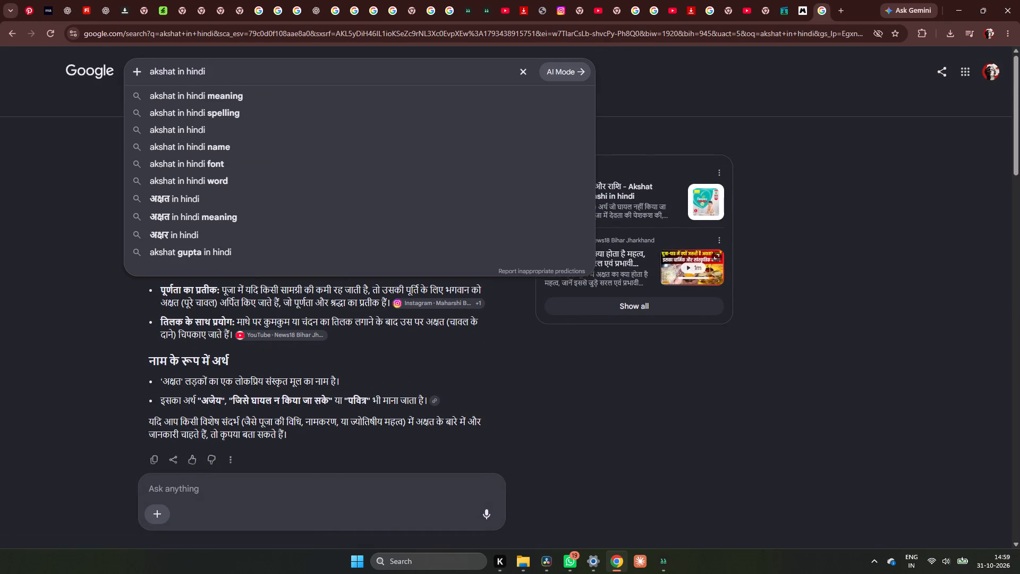
key(BackSpace)
key(BackSpace)
key(BackSpace)
key(BackSpace)
key(BackSpace)
text(english)
key(Return)
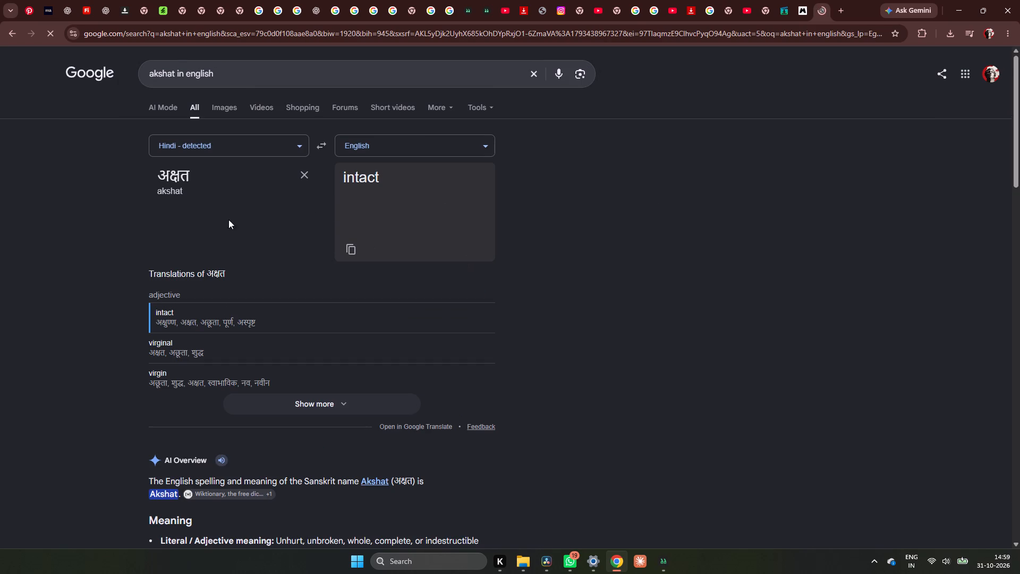
Copy the Hindi word "अक्षत" from the AI Overview of the akshat results.
drag(146, 171, 146, 172)
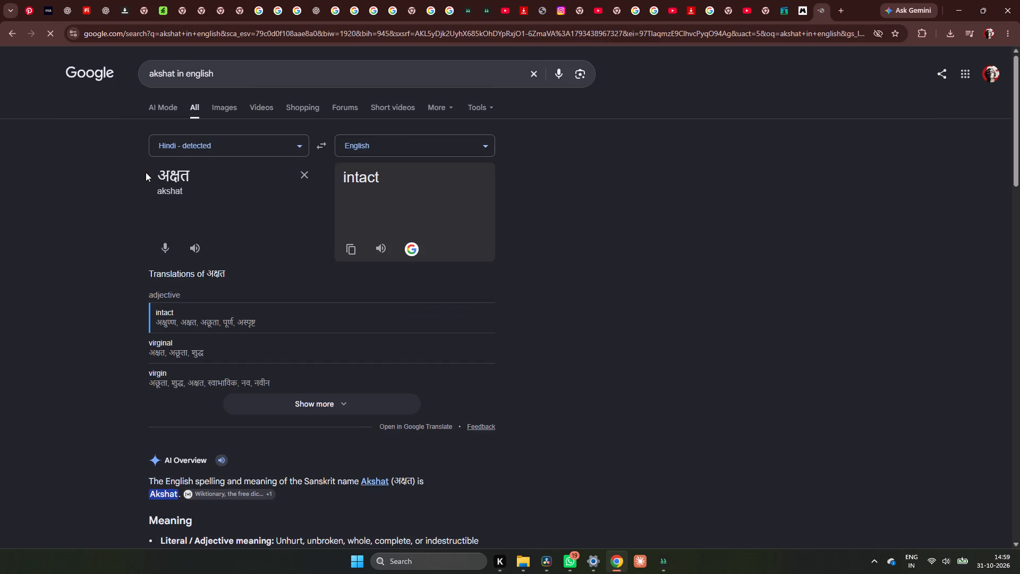
drag(146, 172, 189, 178)
scroll(219, 252, down, 3)
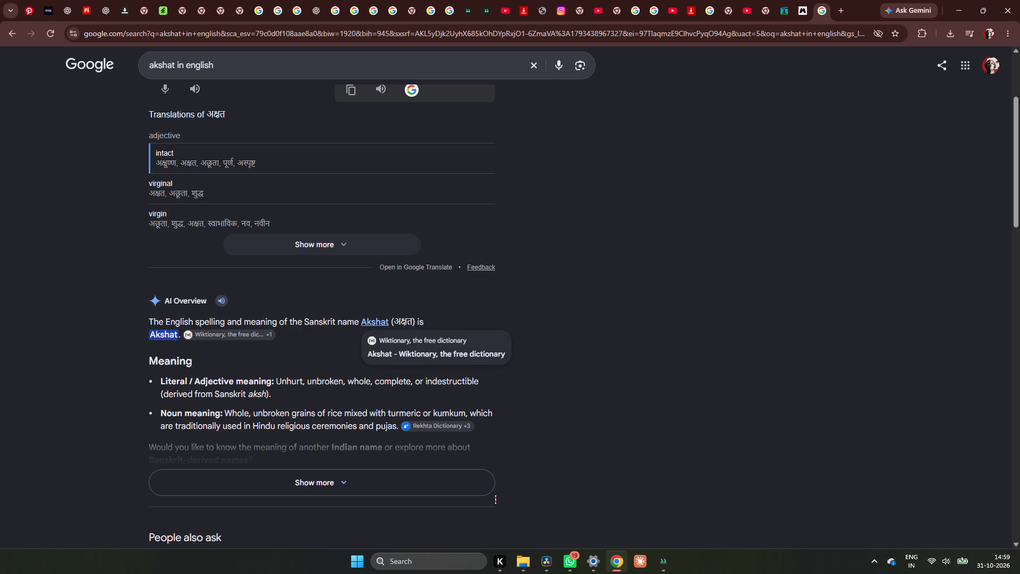
drag(396, 322, 413, 320)
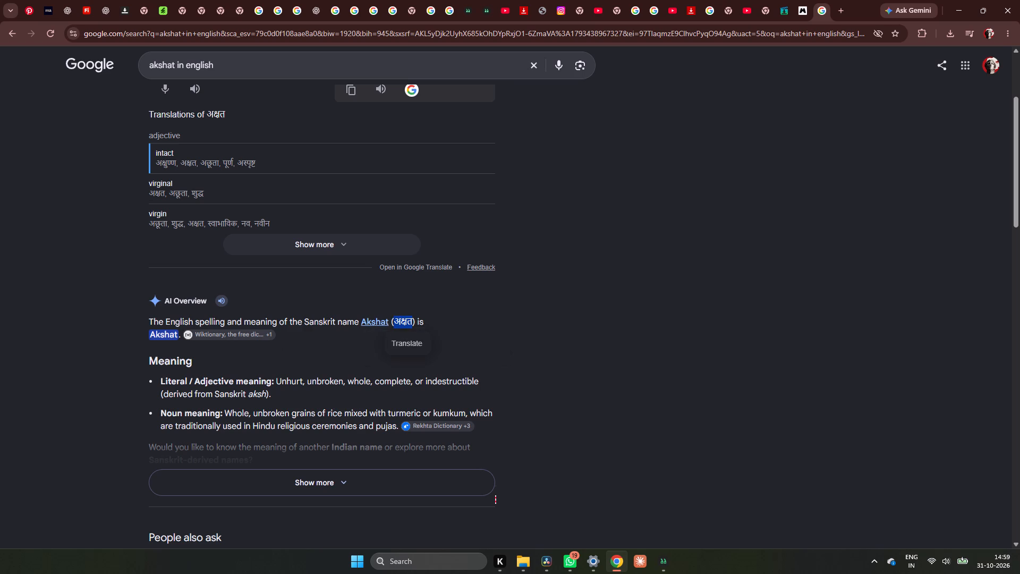
key(ctrl+c)
key(ctrl+c)
scroll(367, 369, down, 6)
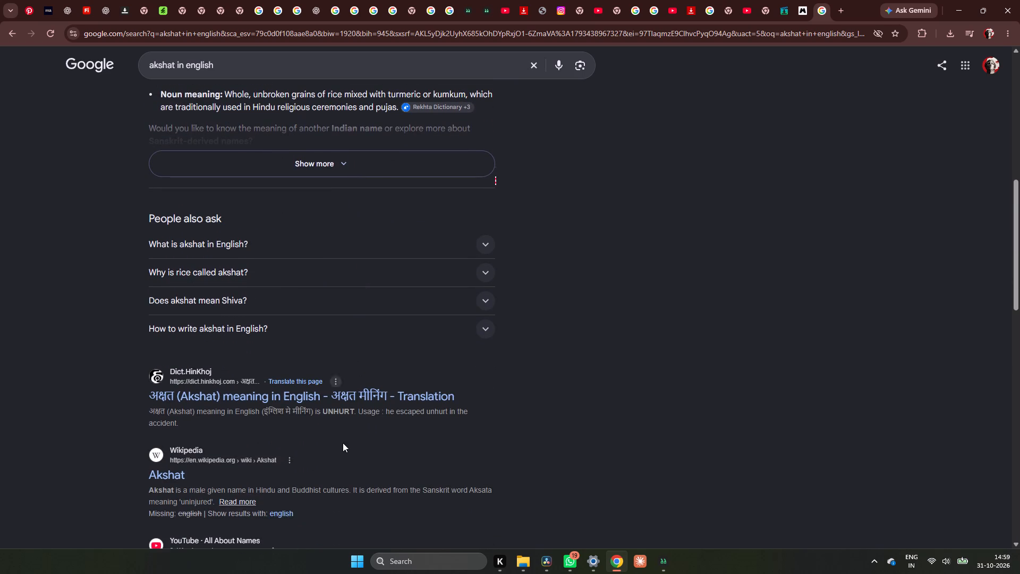
scroll(343, 443, down, 4)
Switch to DaVinci Resolve and replace the fourth V9 title's text with the copied Hindi word plus an opening bracket, "अक्षत (".
click(549, 557)
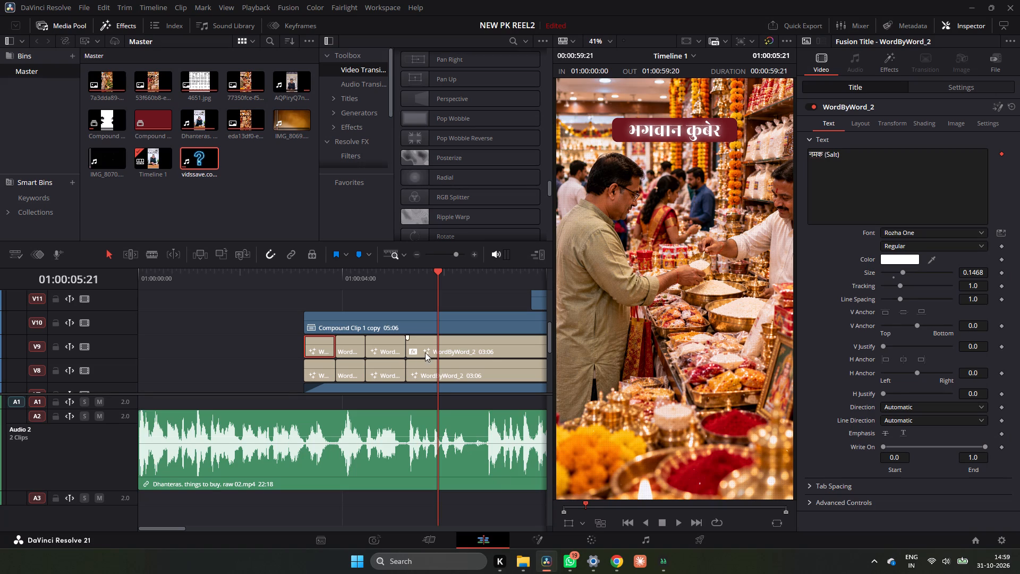
click(432, 346)
click(821, 182)
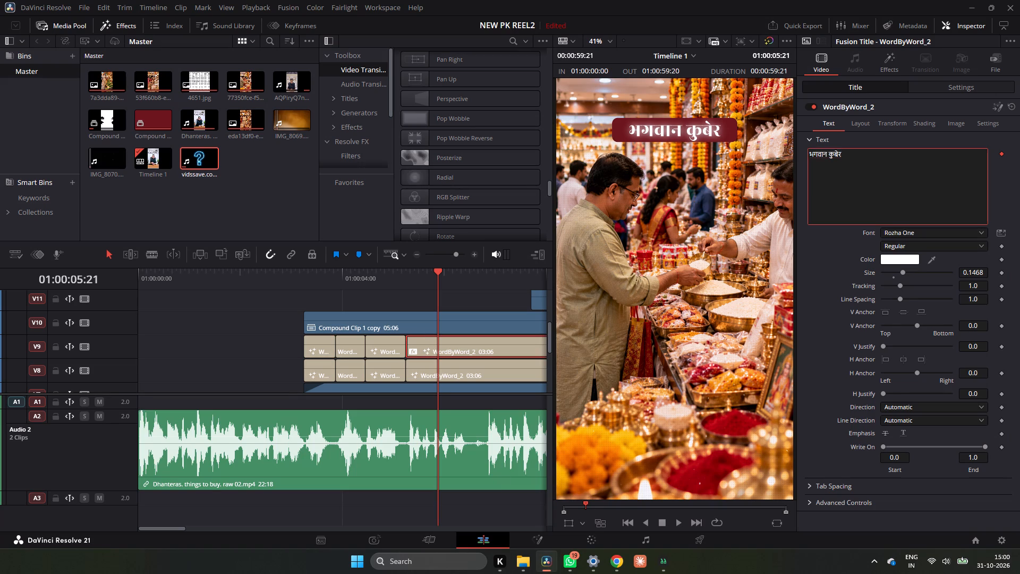
key(ctrl+a)
key(ctrl+v)
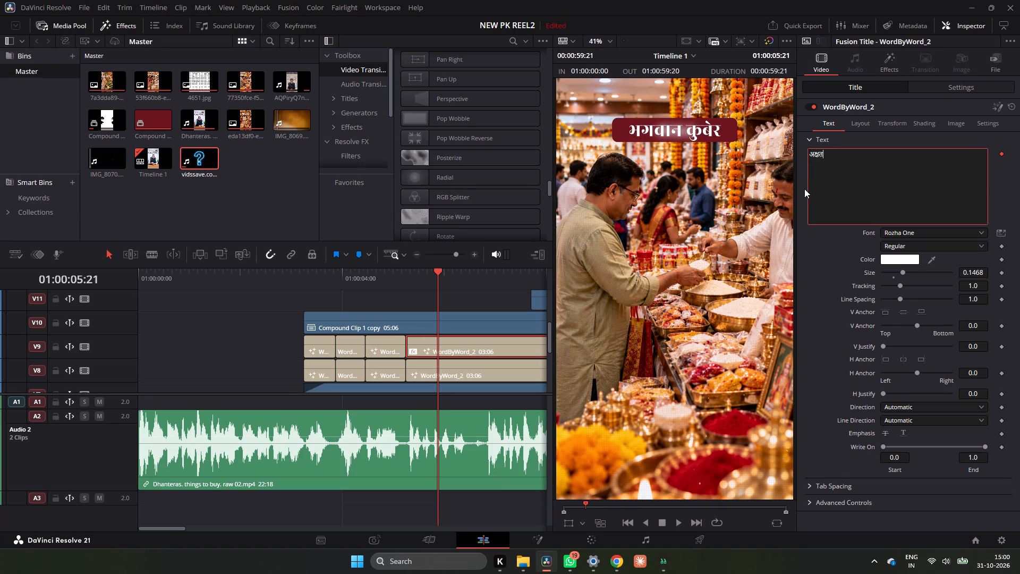
drag(440, 282, 382, 296)
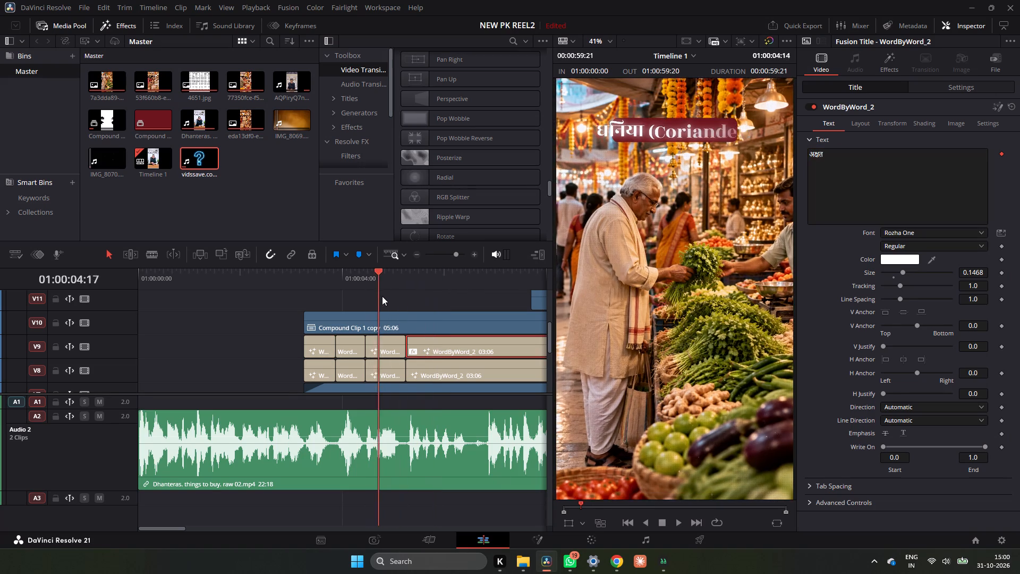
drag(382, 296, 455, 319)
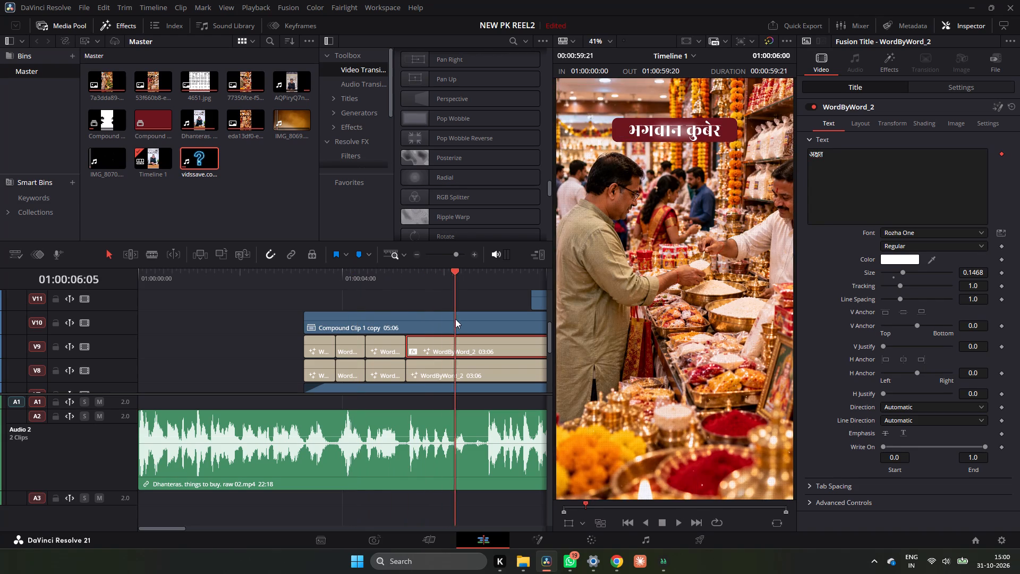
drag(455, 319, 435, 326)
click(853, 151)
key(space)
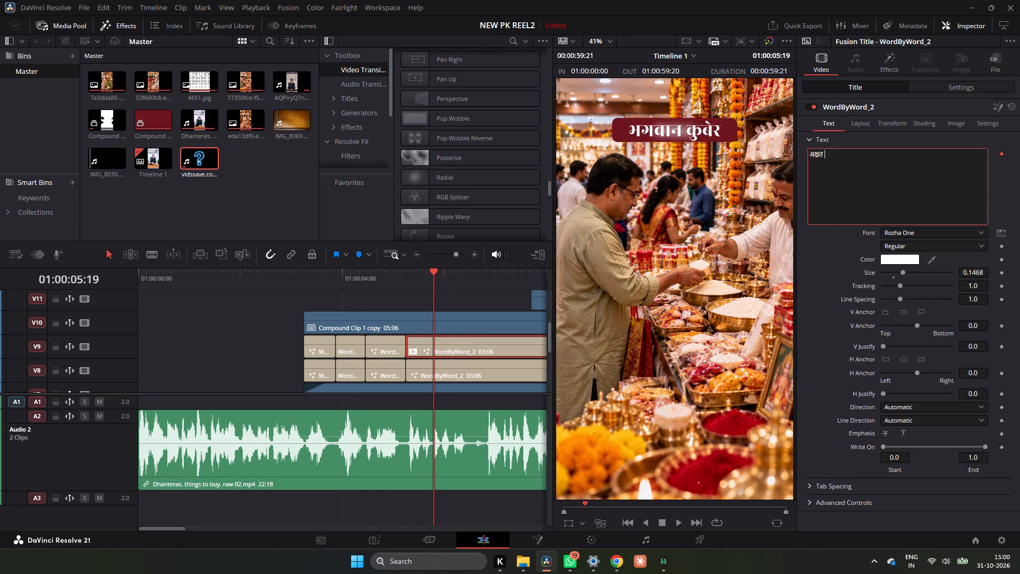
key(shift+parenleft)
Switch to Chrome and copy the English translation "intact" from the translation box in the akshat results.
click(617, 572)
scroll(231, 212, up, 9)
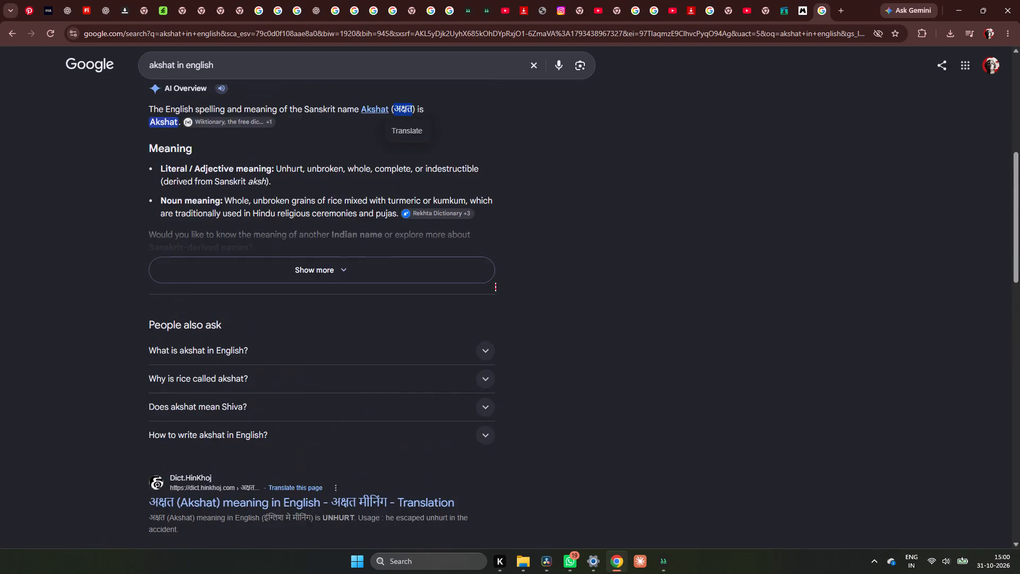
scroll(234, 205, up, 3)
scroll(369, 156, down, 1)
scroll(369, 156, up, 3)
click(355, 244)
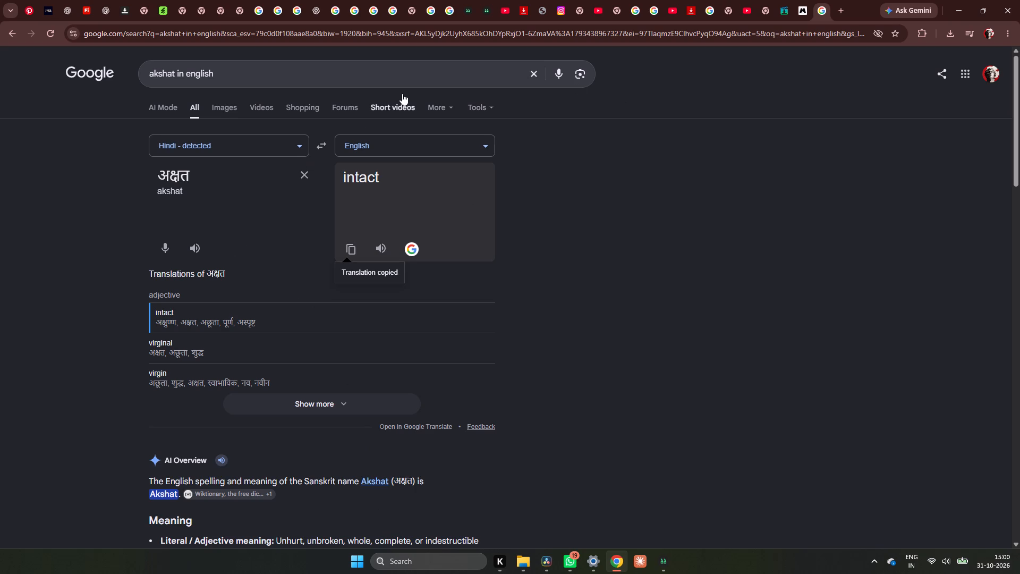
Find the Rekhta Dictionary result among the akshat images, open its page, dismiss the sign-in prompt, and read the English meaning.
click(228, 114)
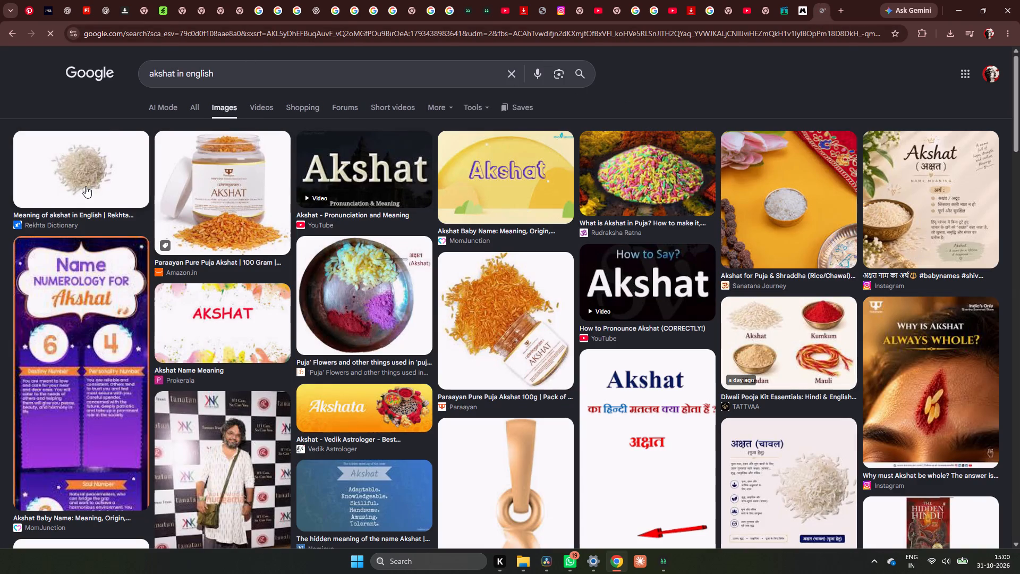
click(91, 184)
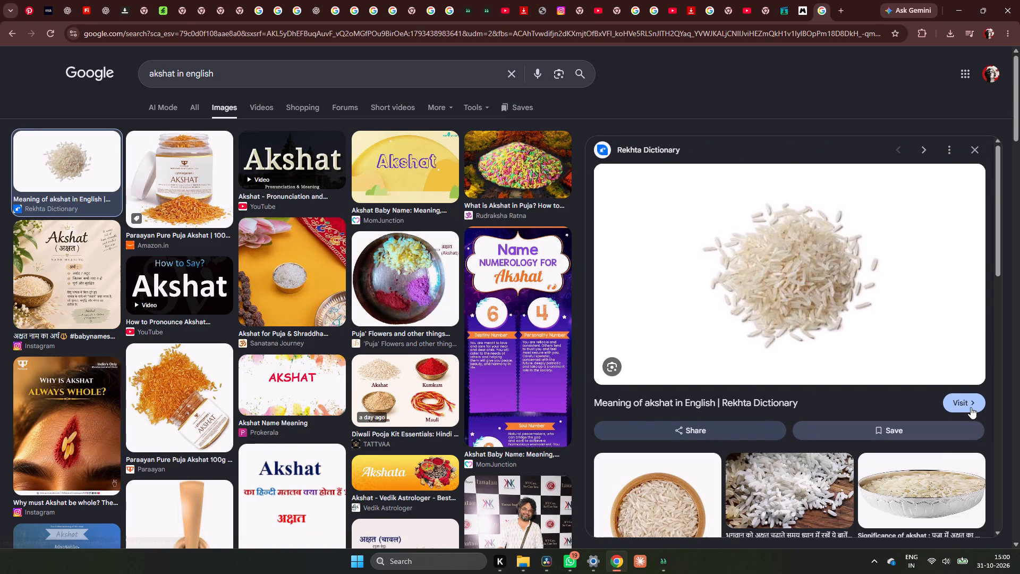
click(970, 406)
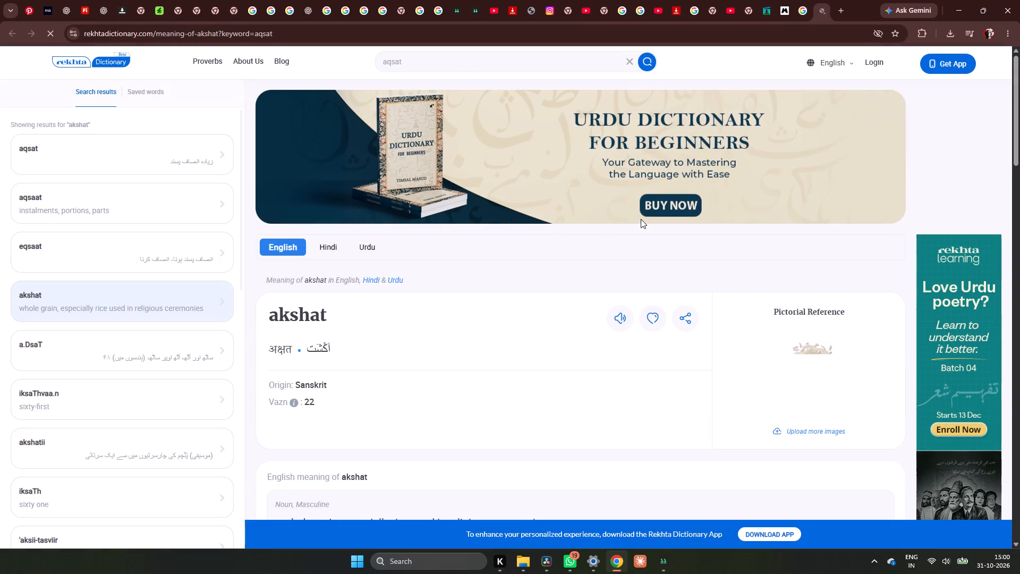
scroll(495, 379, down, 3)
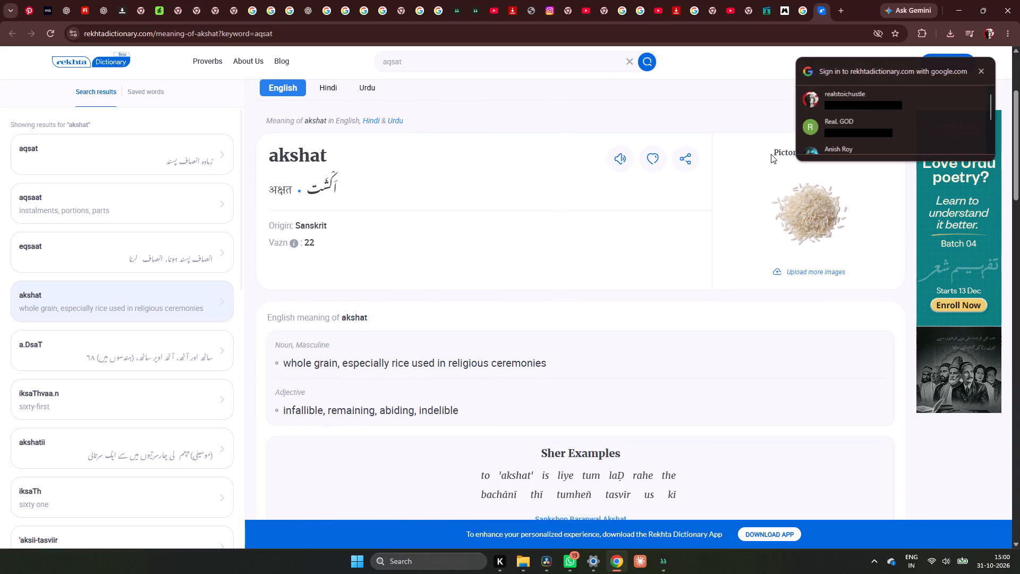
click(726, 383)
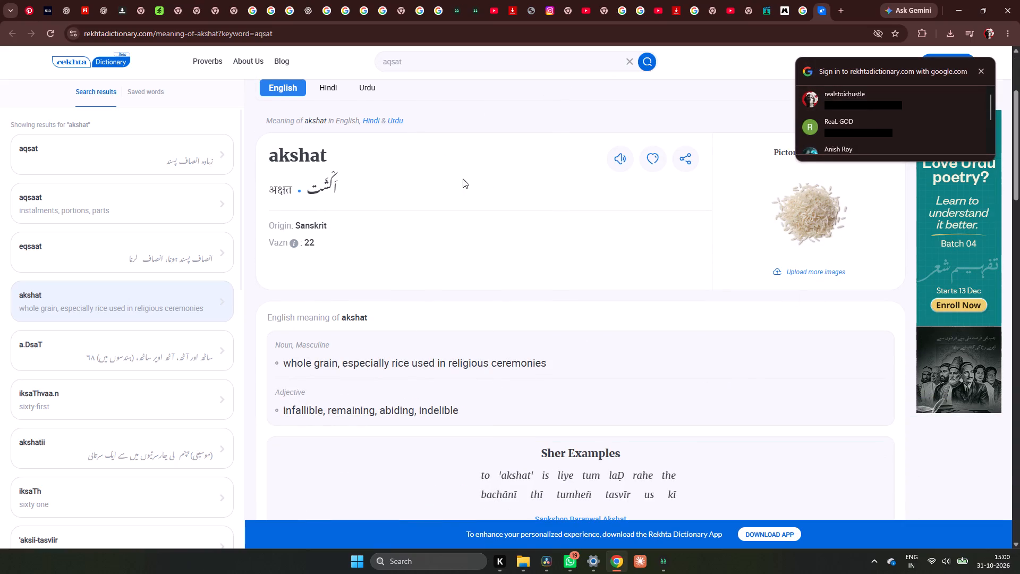
click(401, 257)
click(726, 111)
click(981, 70)
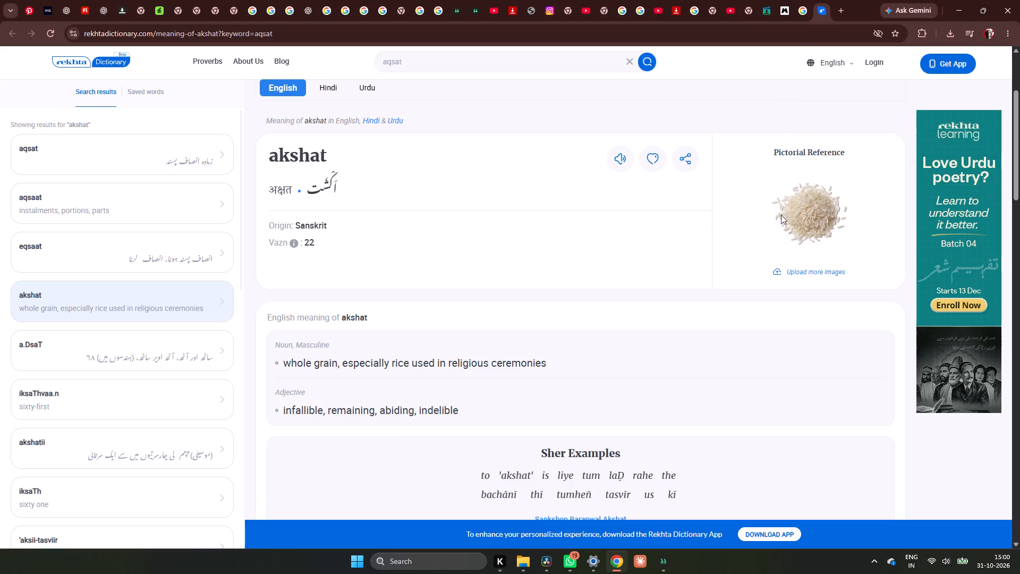
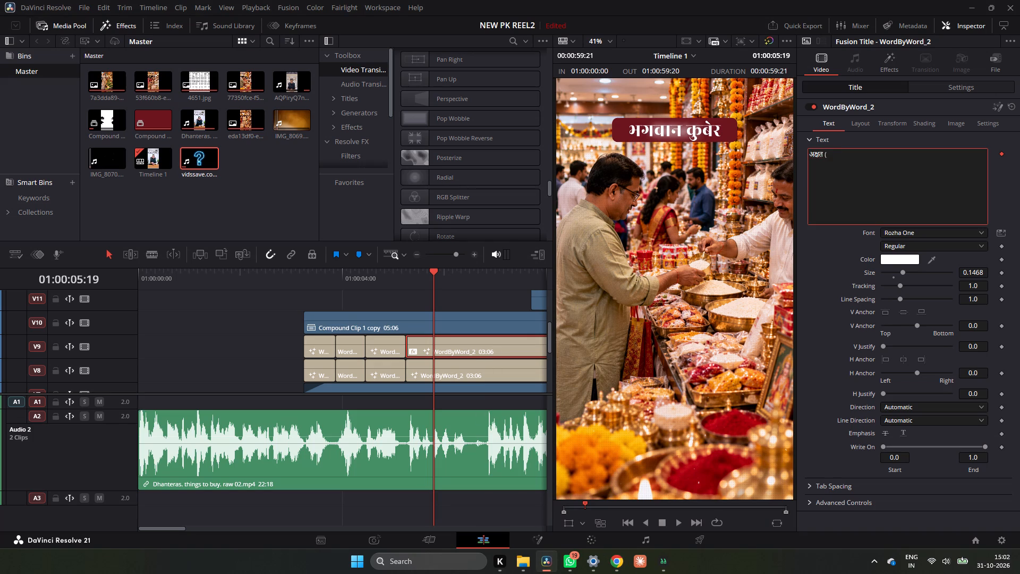
ctrl+click(851, 178)
key(ctrl+b)
key(ctrl+v)
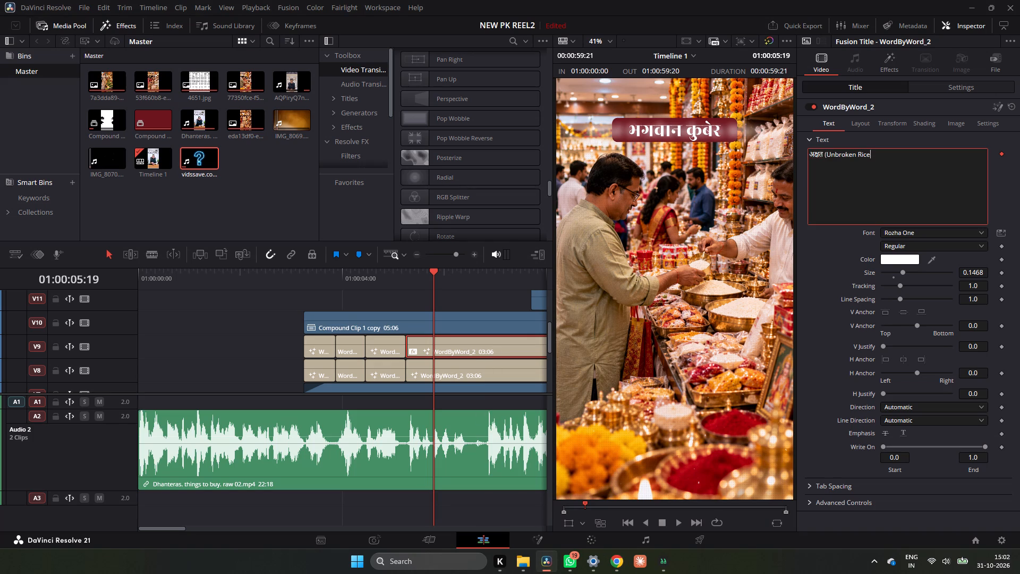
key(shift+parenright)
Copy the complete V9 caption and replace the matching V8 title's text with "अक्षत (Unbroken Rice)".
key(ctrl+a)
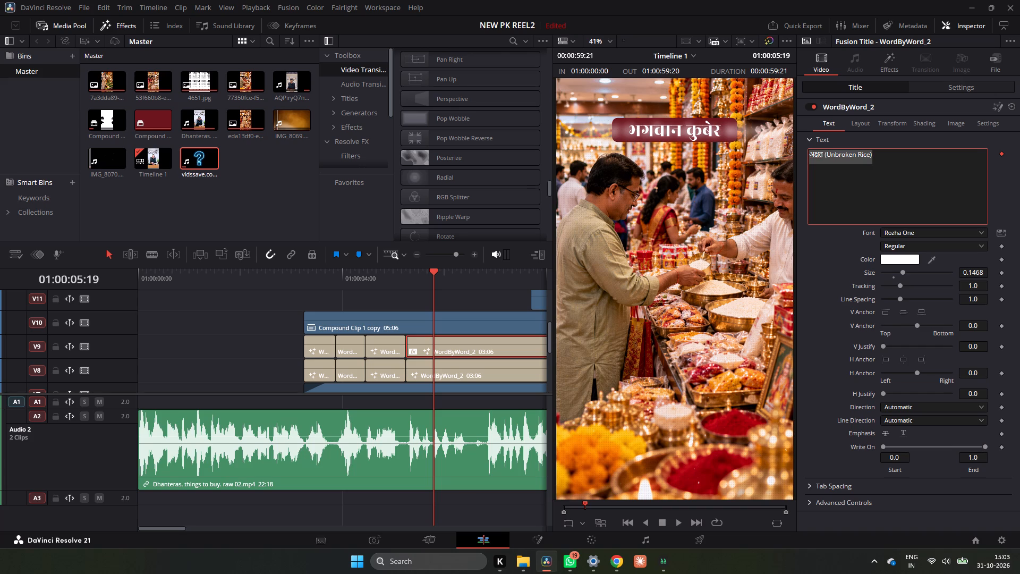
key(ctrl+c)
click(462, 368)
click(891, 162)
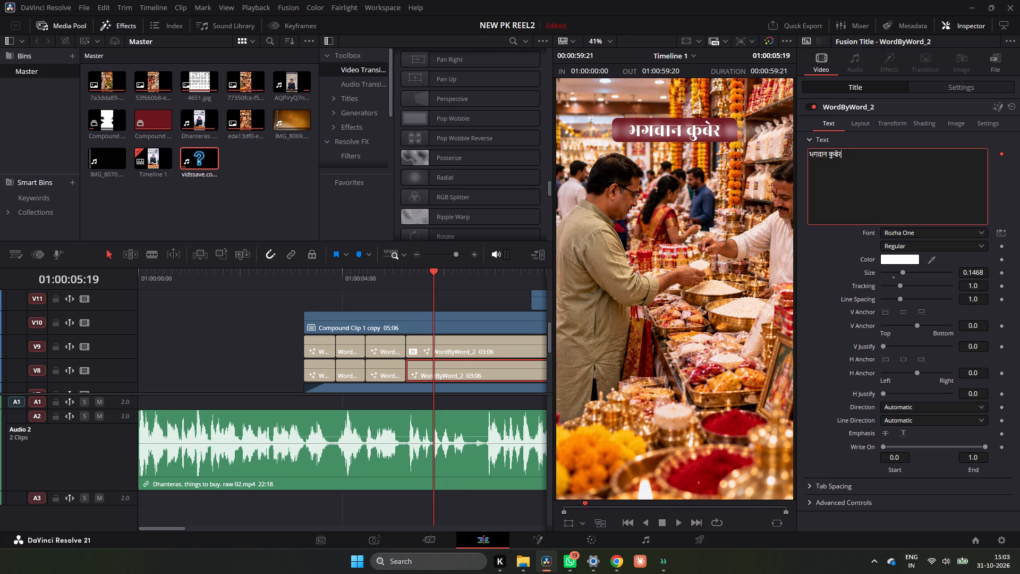
key(ctrl+a)
key(ctrl+v)
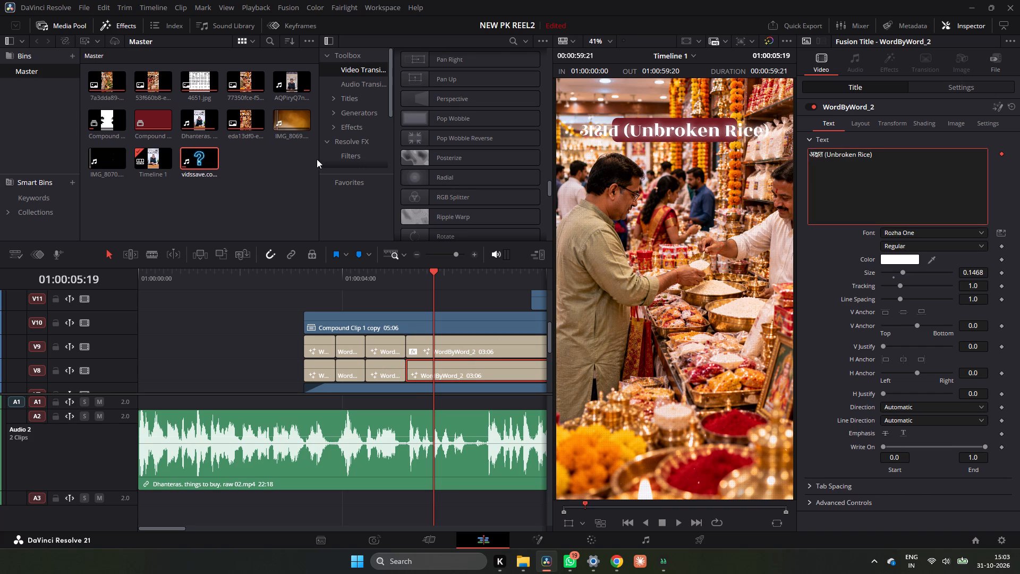
Play the shopping montage from the salt shot through its end to check the captions against the voiceover.
click(312, 276)
key(space)
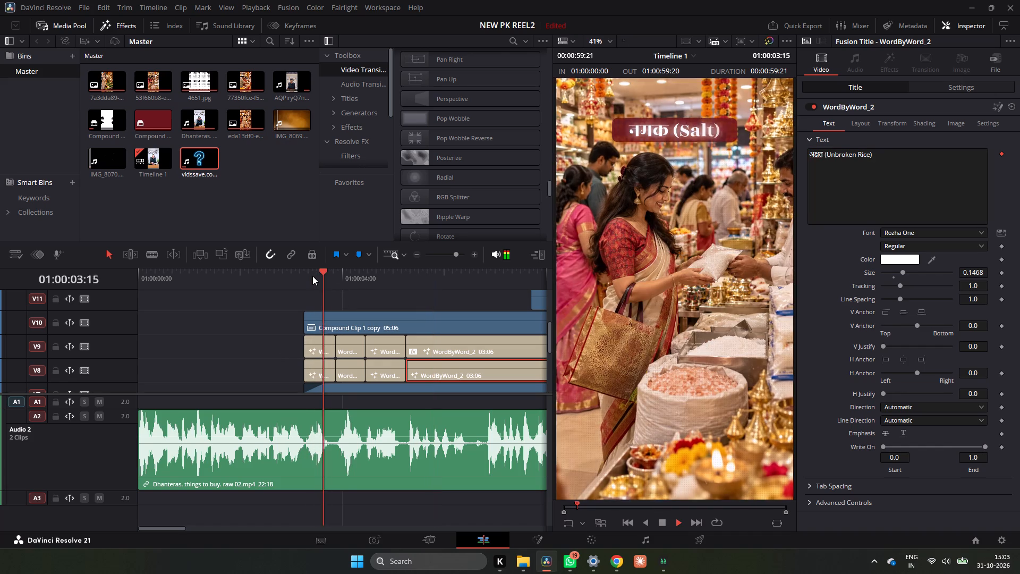
key(space)
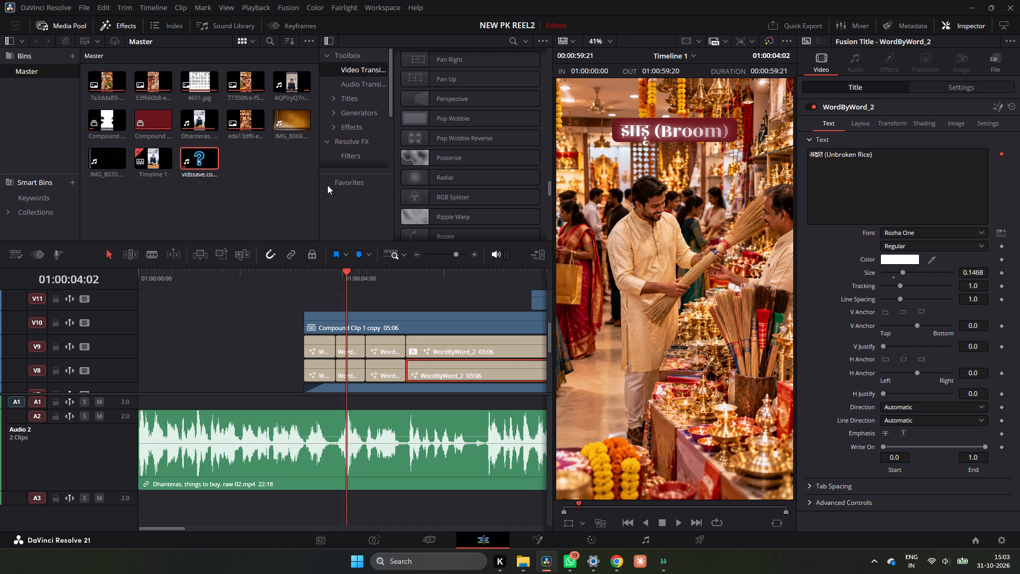
double_click(413, 258)
key(space)
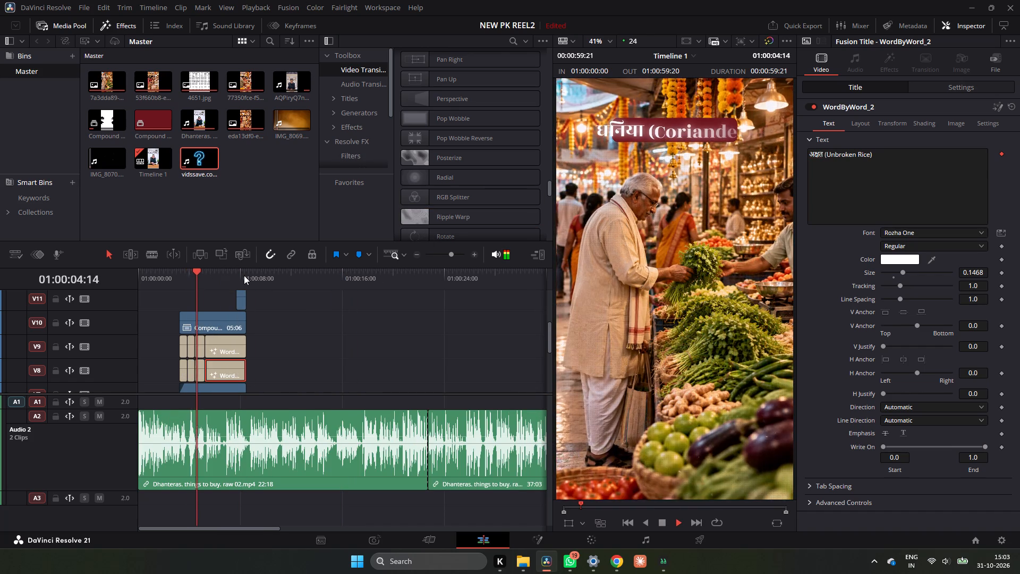
key(space)
key(space)
key(space)
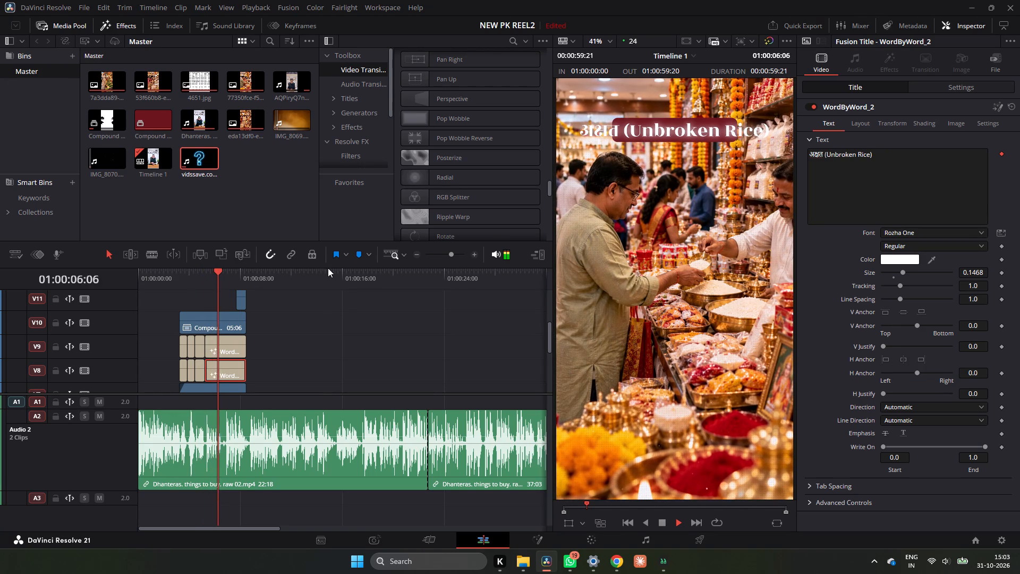
key(space)
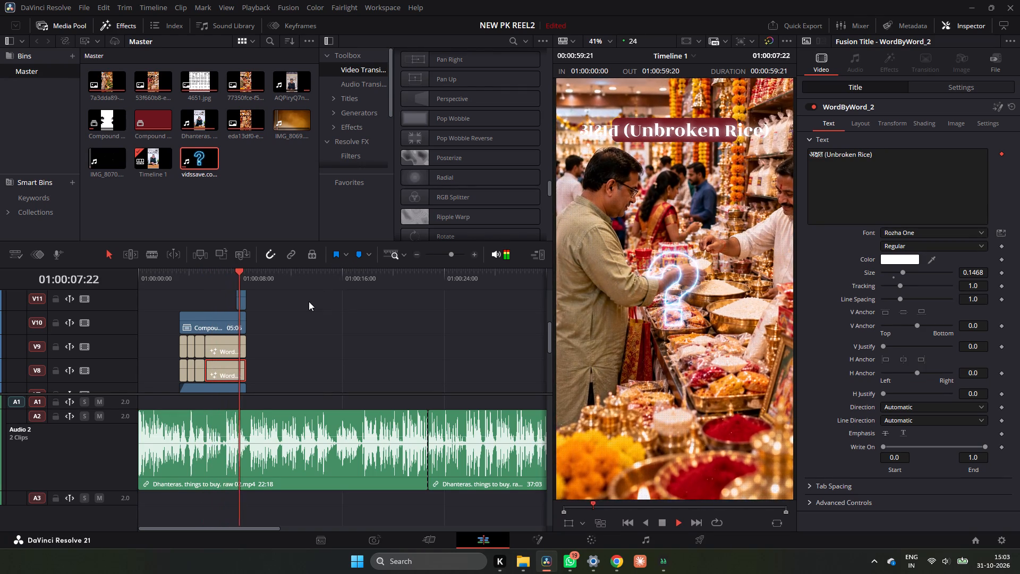
key(space)
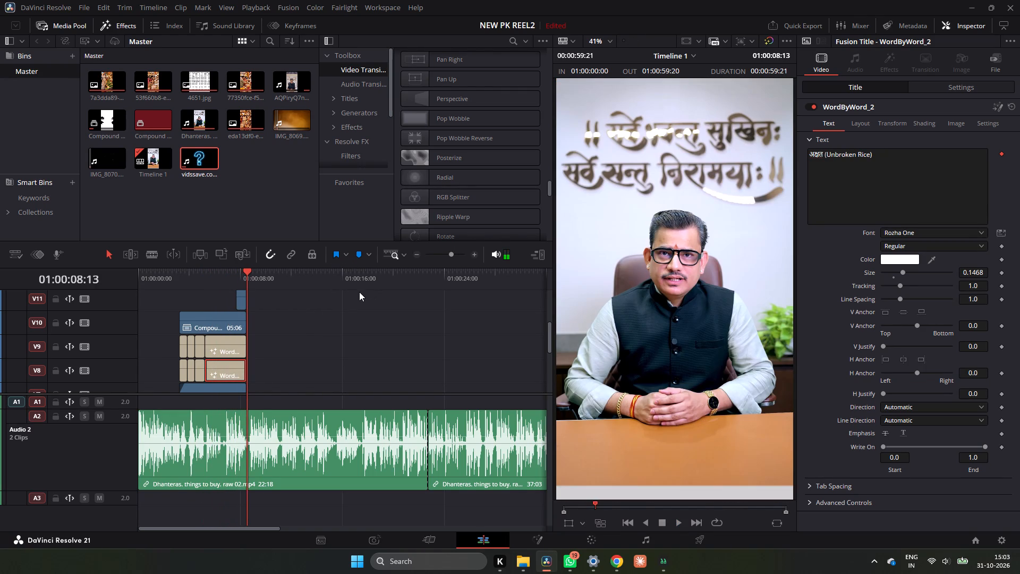
Add a short fade-in to the start of the question-mark overlay clip on V11.
click(228, 280)
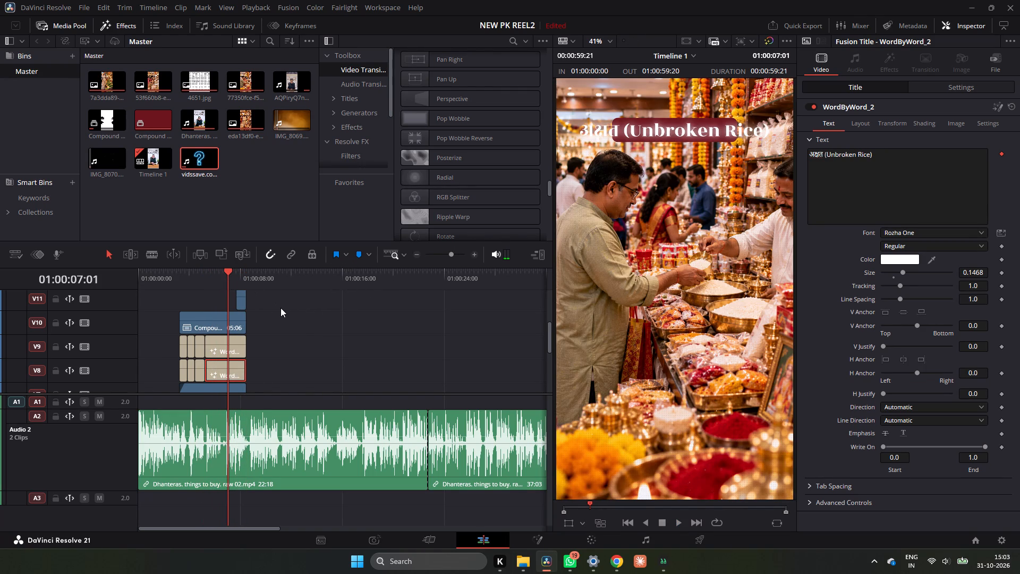
double_click(474, 255)
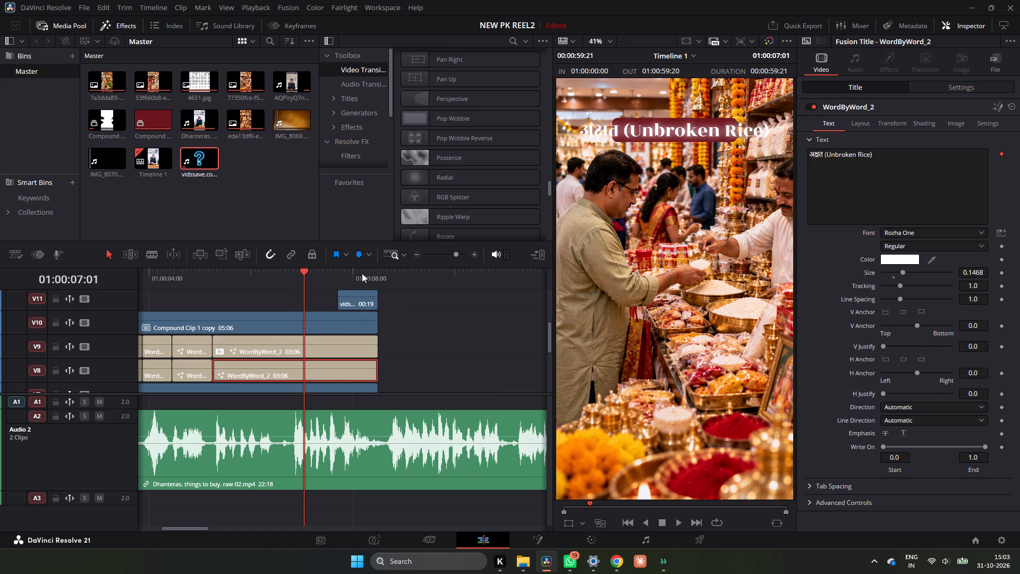
drag(355, 272, 348, 277)
scroll(386, 330, up, 1)
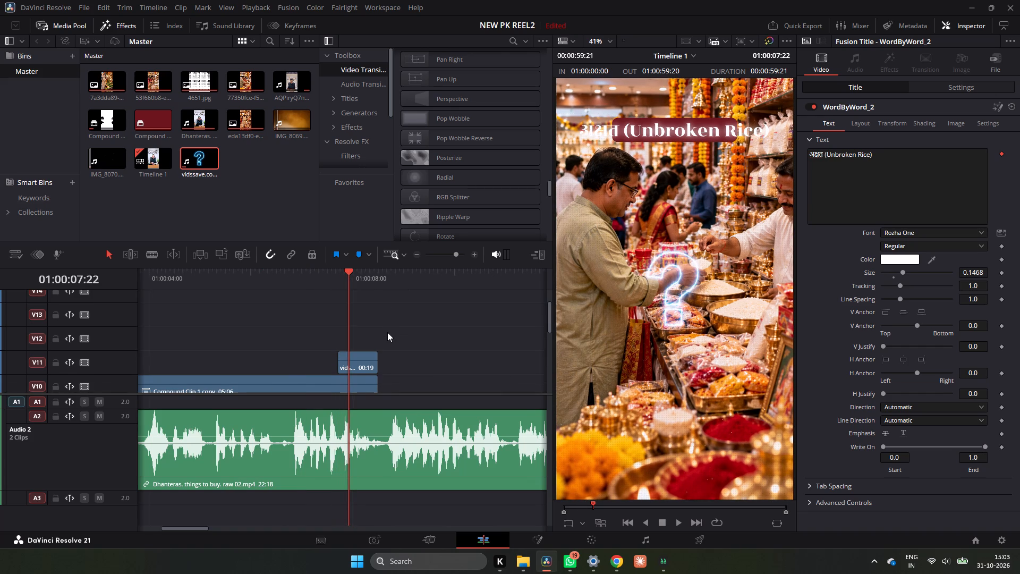
key(space)
key(space)
click(344, 281)
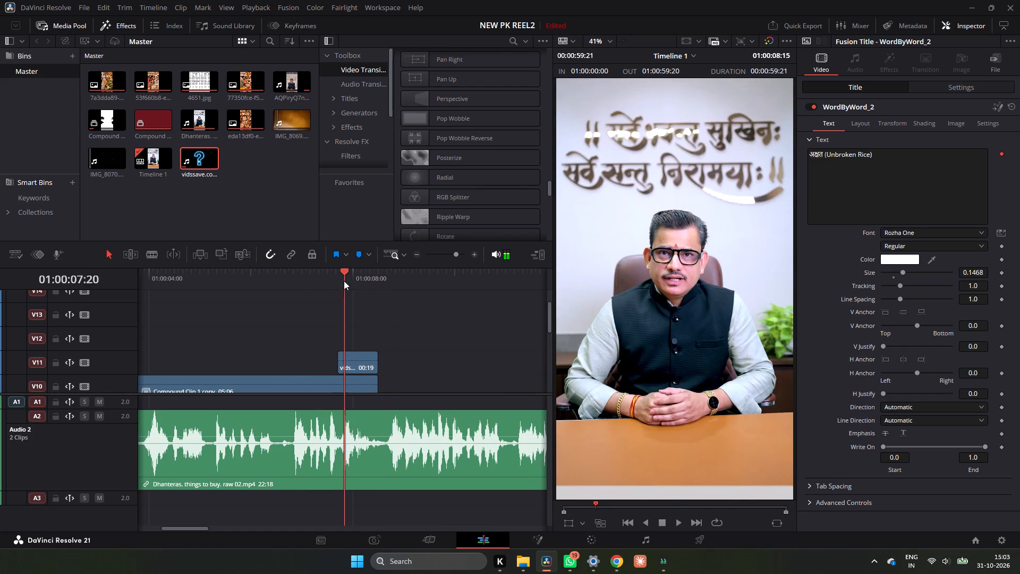
drag(338, 356, 351, 353)
Play the end of the montage repeatedly to check how the question-mark overlay fades in.
key(space)
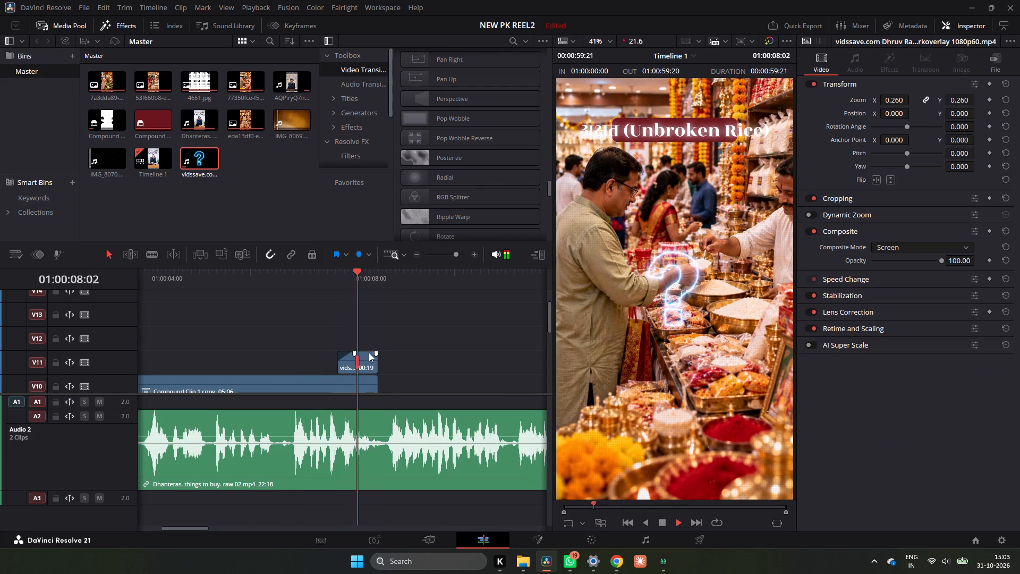
key(space)
click(335, 275)
key(space)
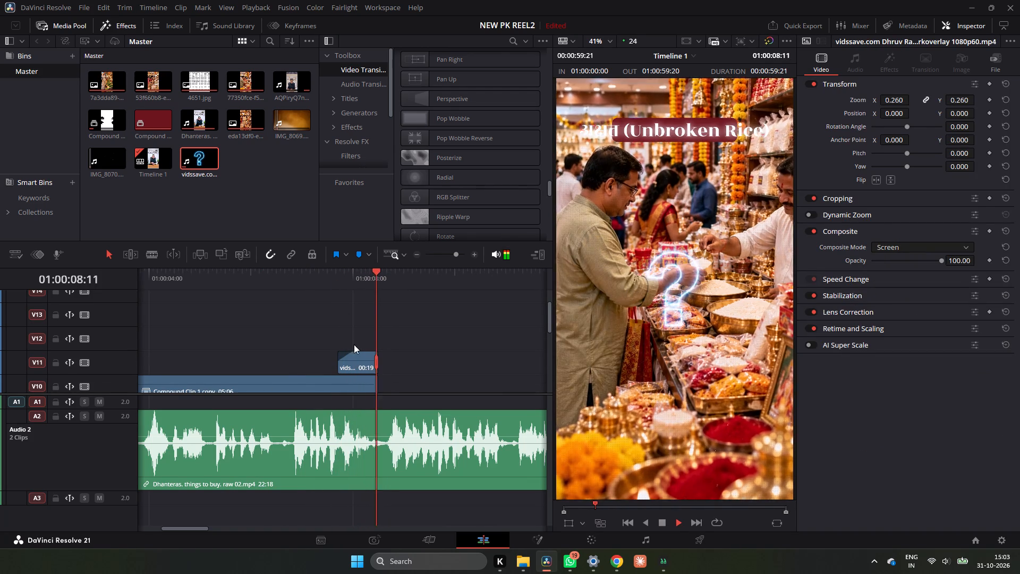
key(space)
click(358, 357)
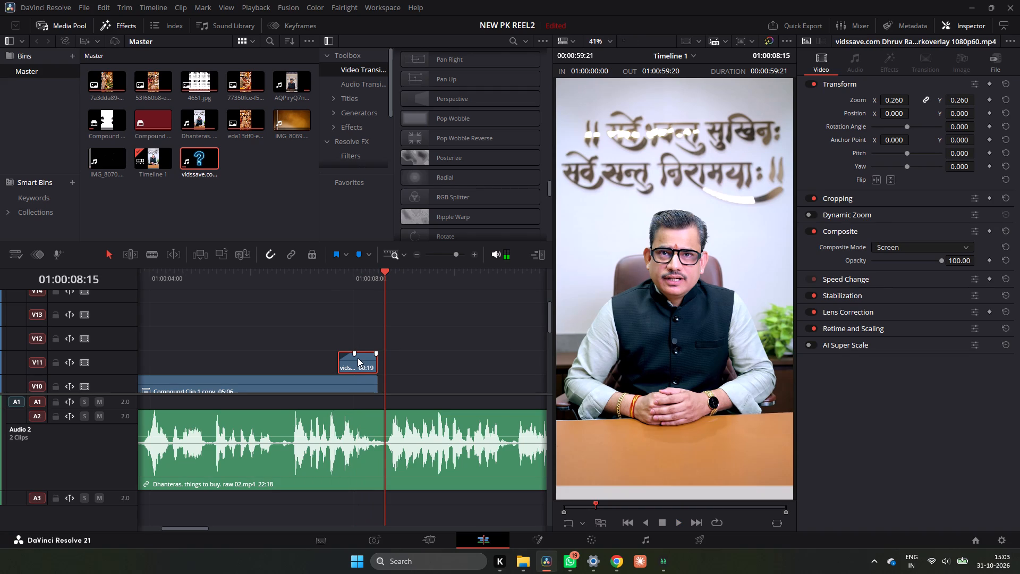
click(333, 272)
key(space)
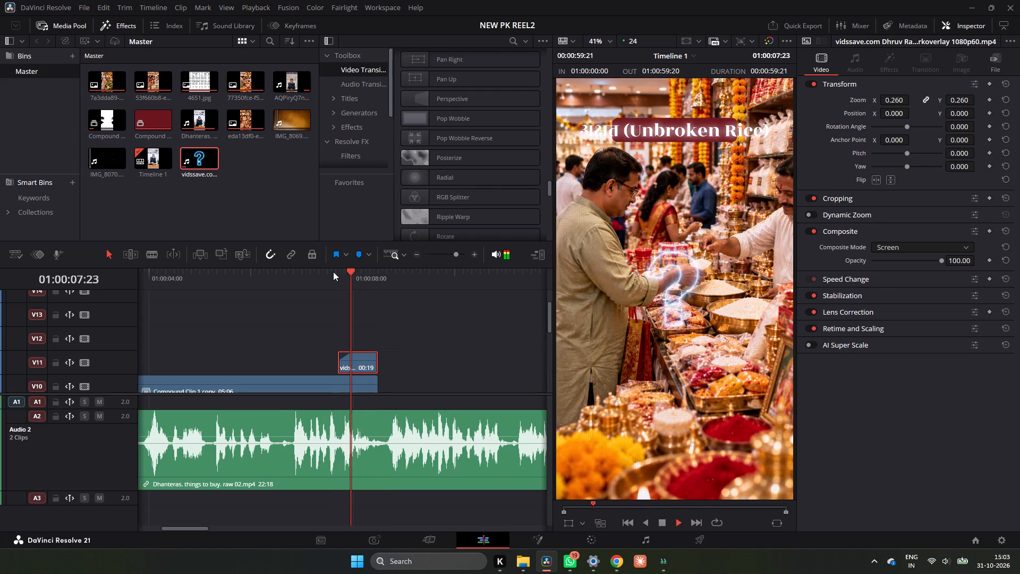
key(space)
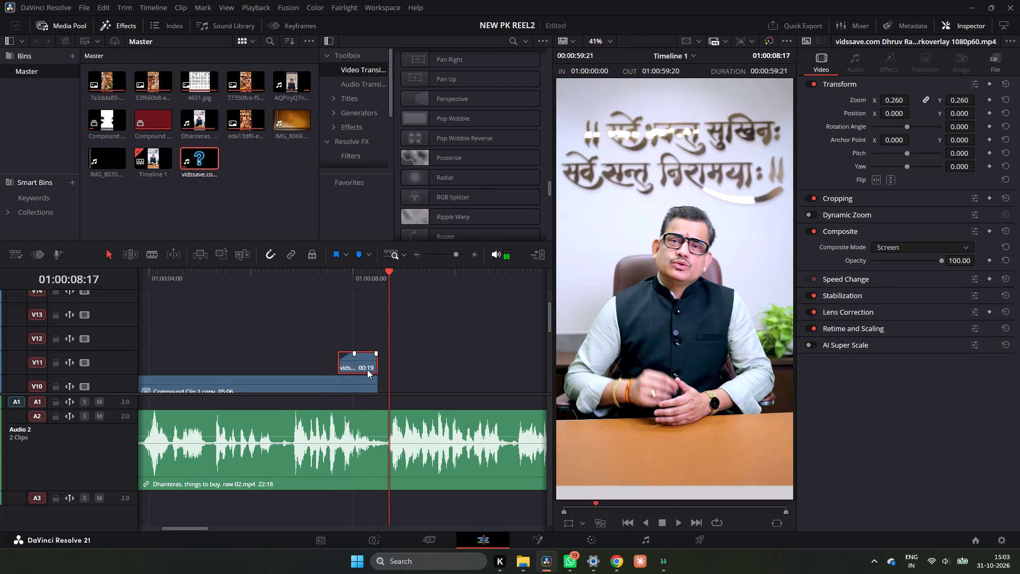
Set the V11 question-mark overlay's composite mode to Subtract.
drag(376, 291, 351, 300)
drag(382, 276, 376, 276)
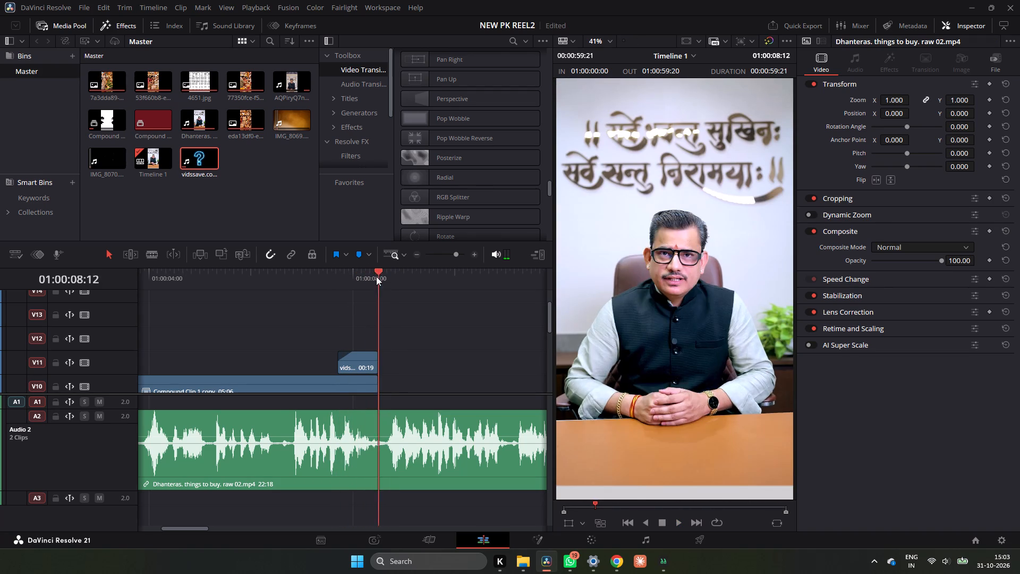
drag(376, 276, 364, 282)
click(882, 249)
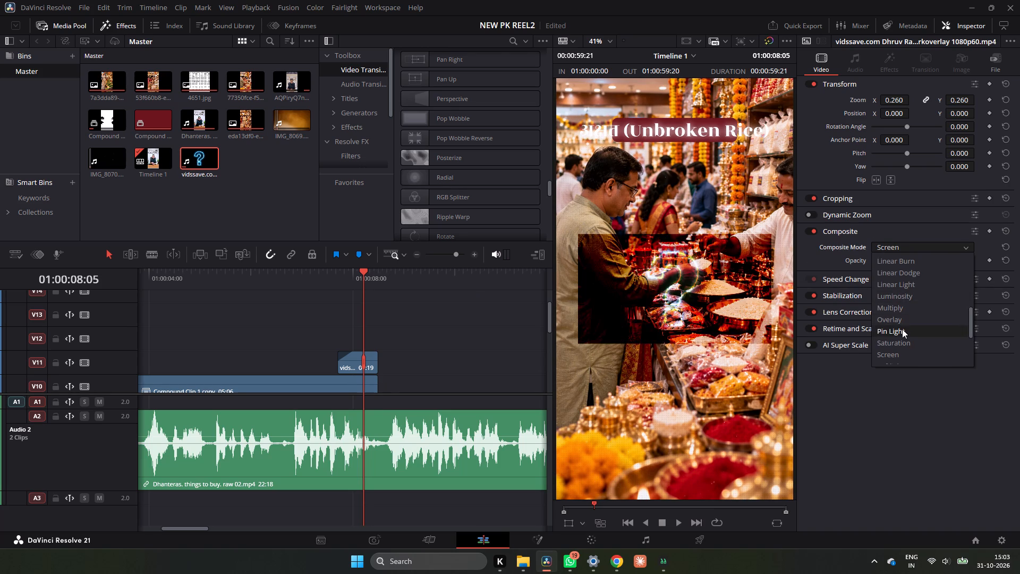
scroll(902, 333, down, 3)
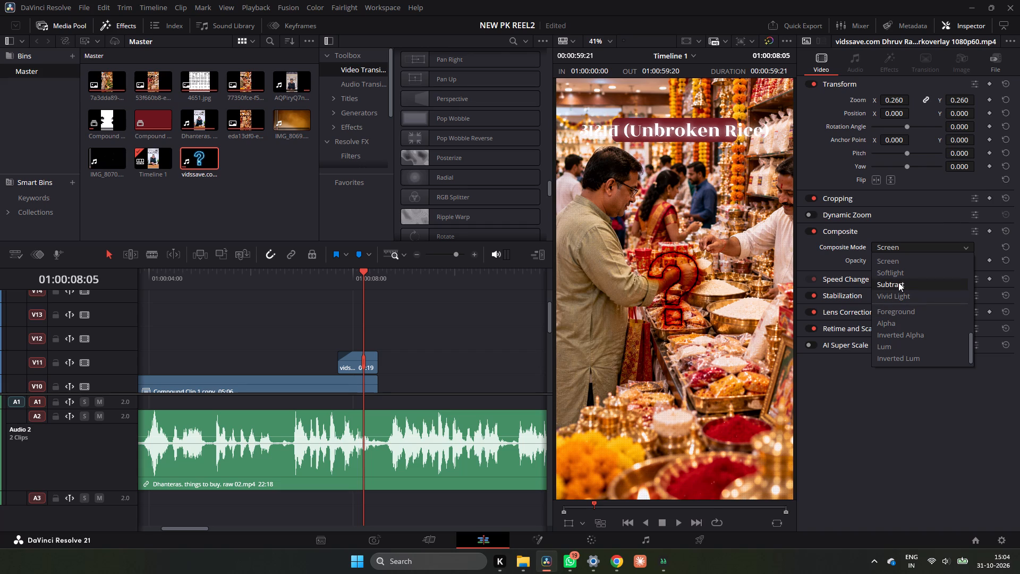
click(898, 282)
Play the end of the montage repeatedly to check the question mark's look in Subtract mode.
click(346, 273)
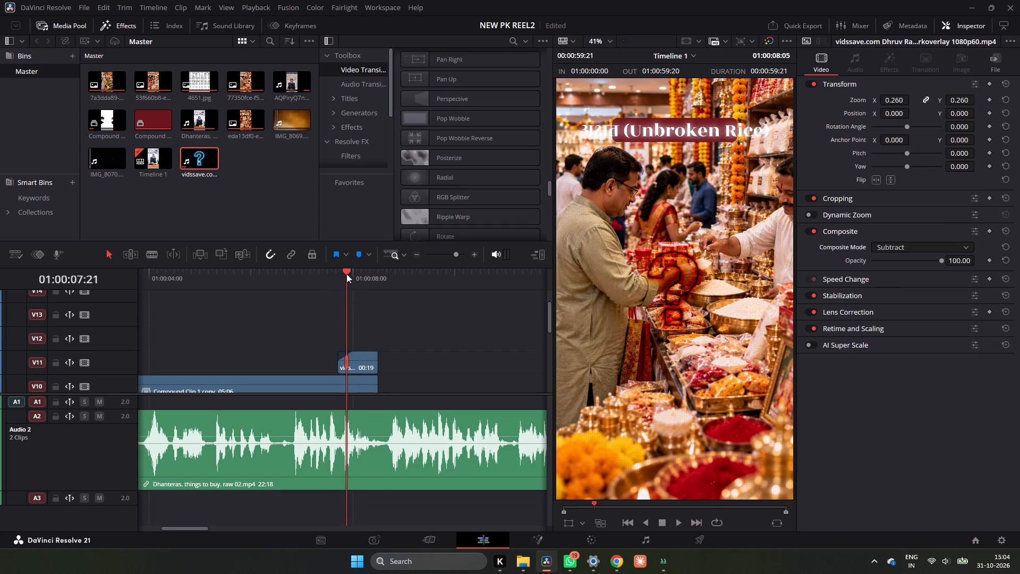
key(space)
key(space)
click(346, 274)
key(space)
key(space)
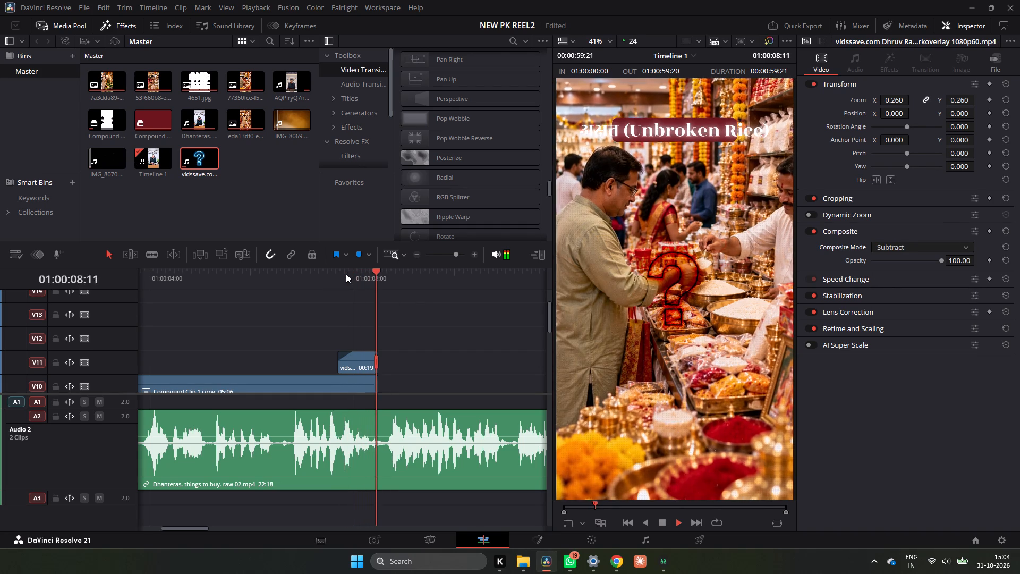
click(347, 279)
key(space)
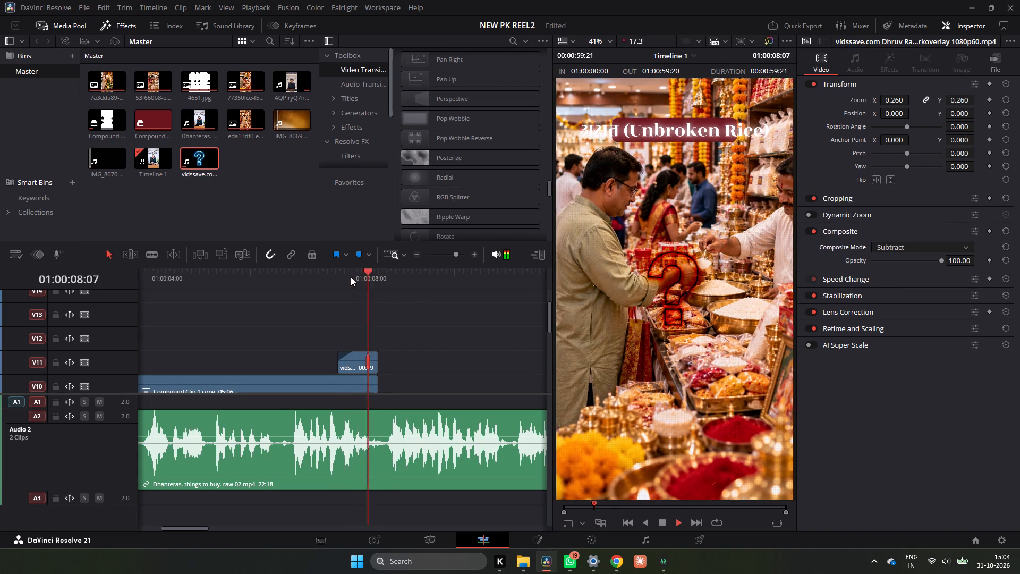
key(space)
Set the V11 question-mark overlay's composite mode to Screen with opacity at 100.
drag(380, 285, 365, 286)
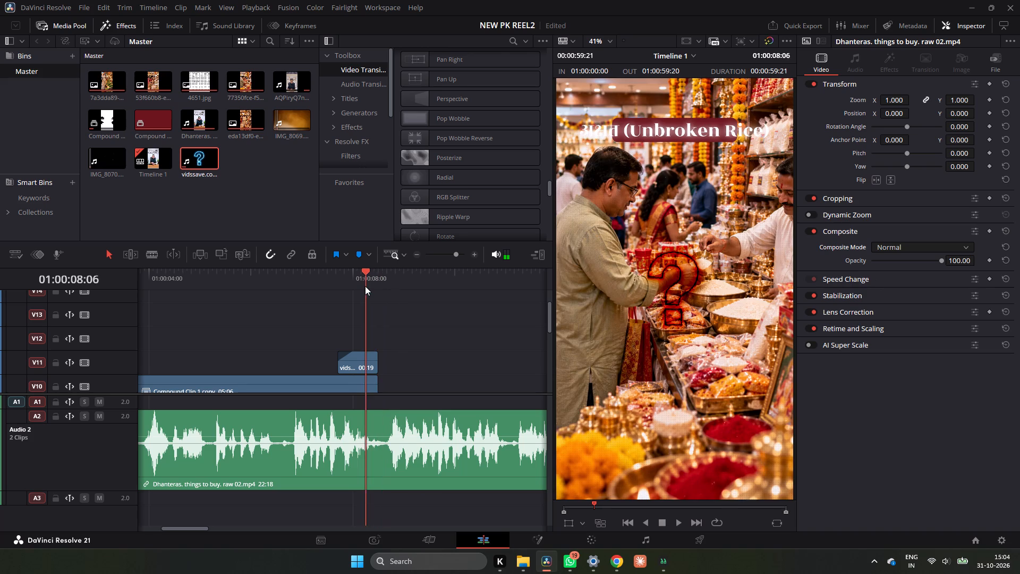
drag(365, 286, 361, 293)
click(892, 247)
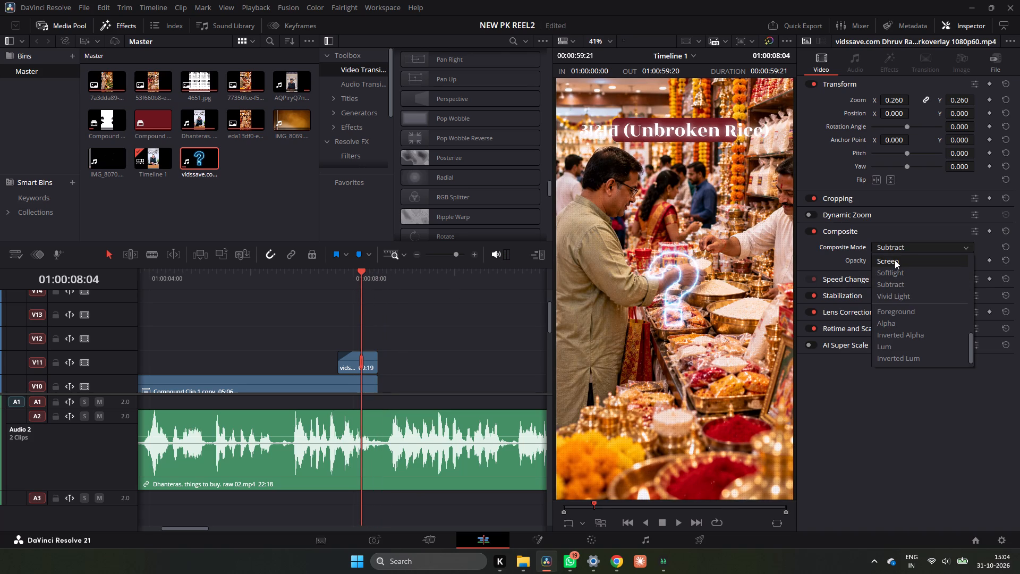
click(894, 259)
drag(941, 261, 938, 261)
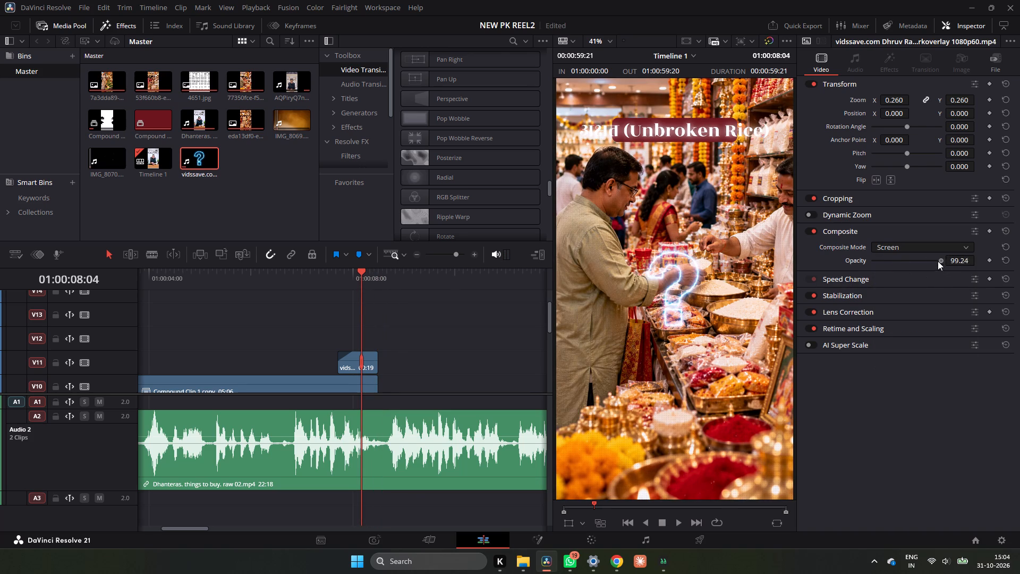
drag(938, 261, 976, 271)
drag(976, 271, 977, 271)
Open the PK RAM (Copy) project and copy Compound Clip 1 from its V12 track.
triple_click(416, 251)
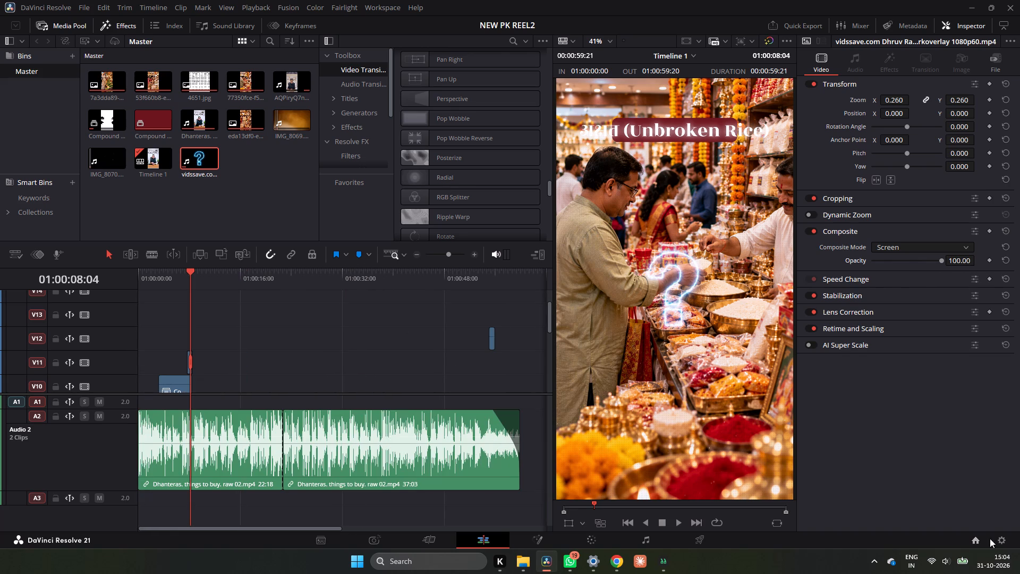
click(970, 540)
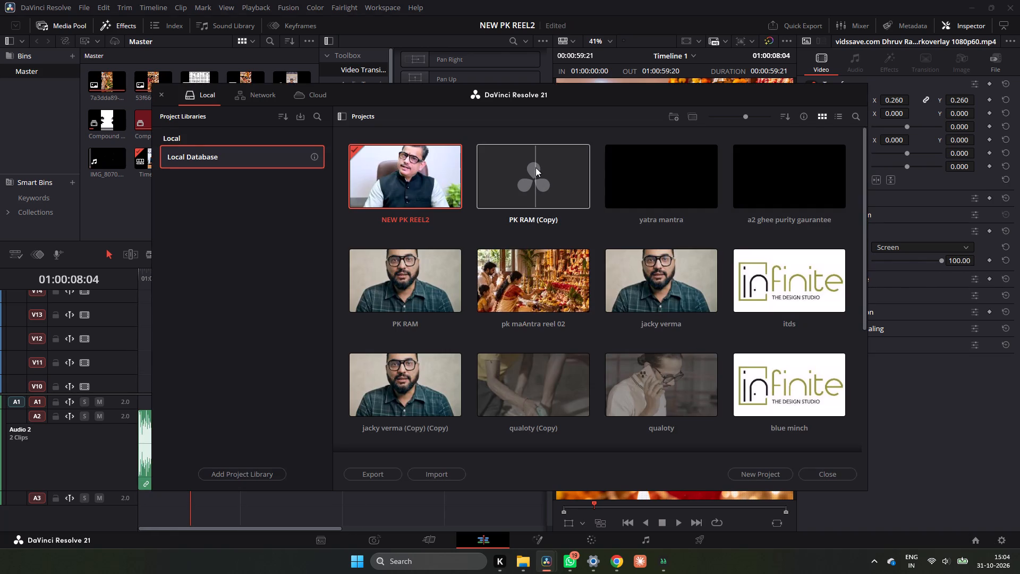
double_click(535, 167)
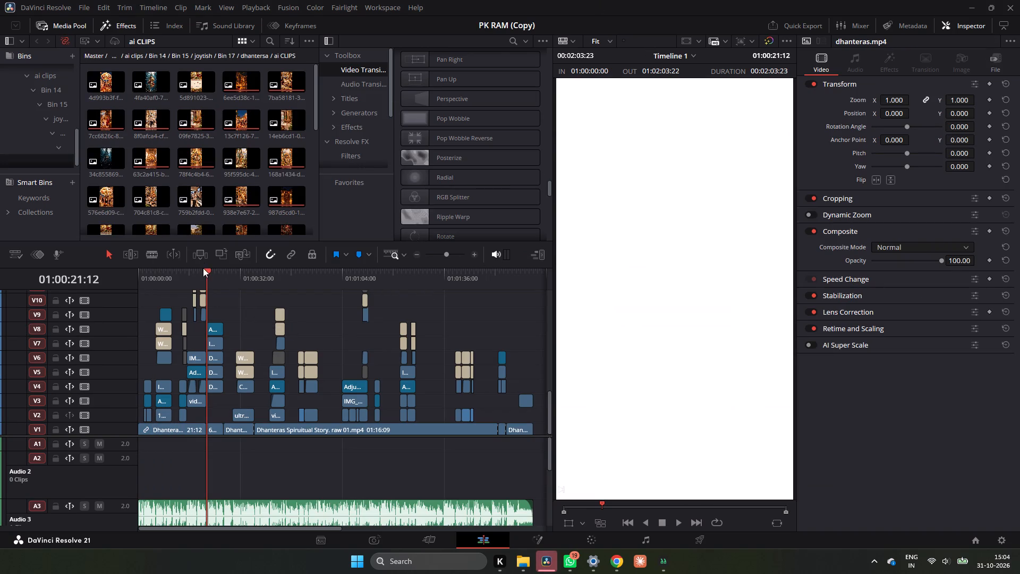
scroll(239, 353, up, 2)
click(233, 395)
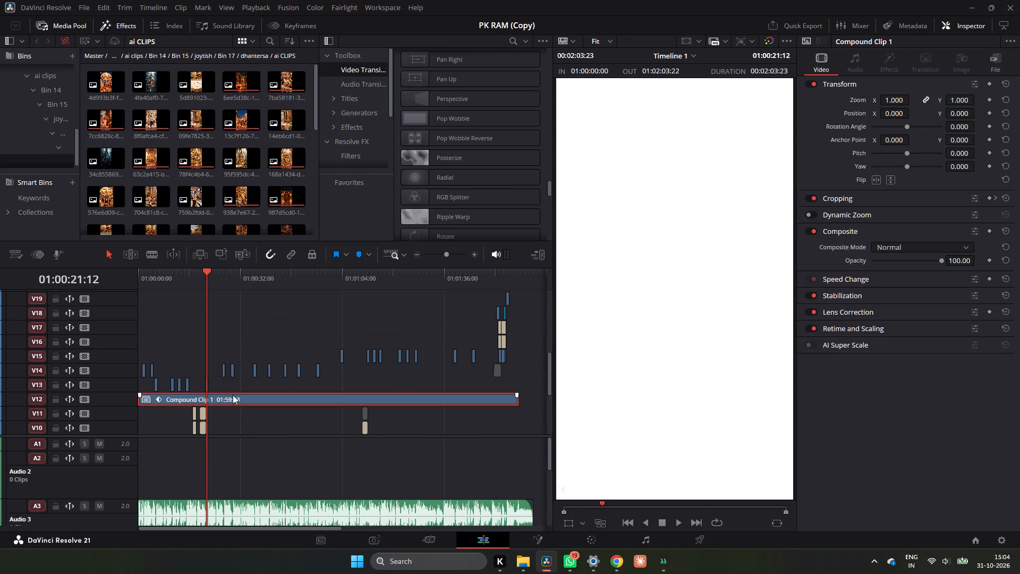
key(ctrl+c)
key(ctrl+c)
key(ctrl+c)
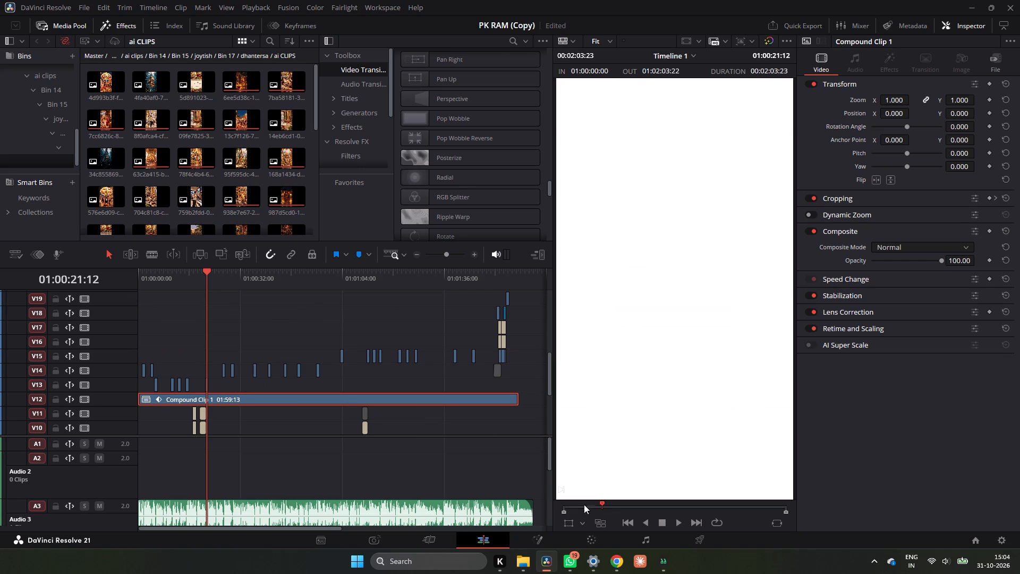
Switch back to the NEW PK REEL2 project.
click(981, 545)
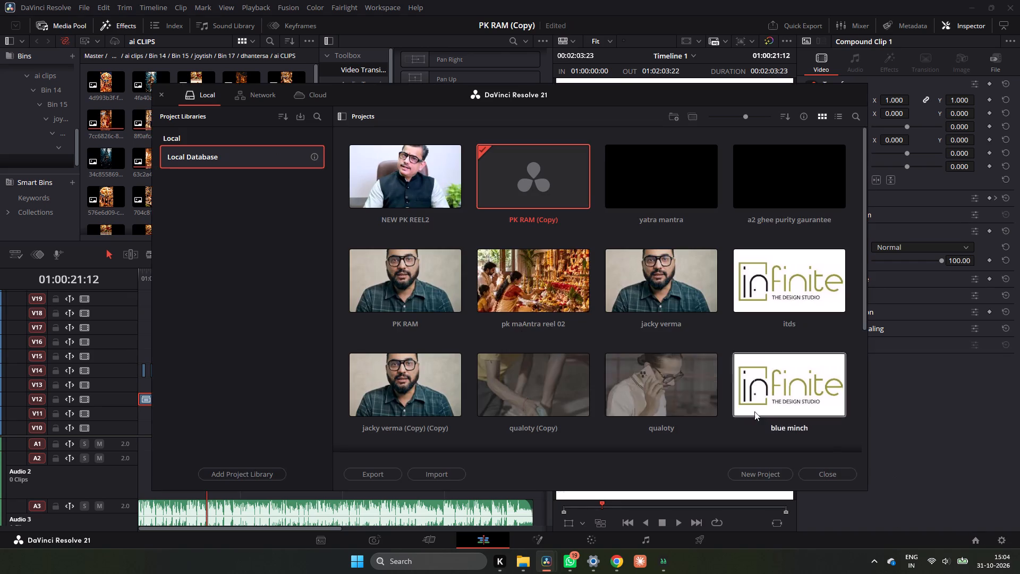
click(423, 195)
click(423, 191)
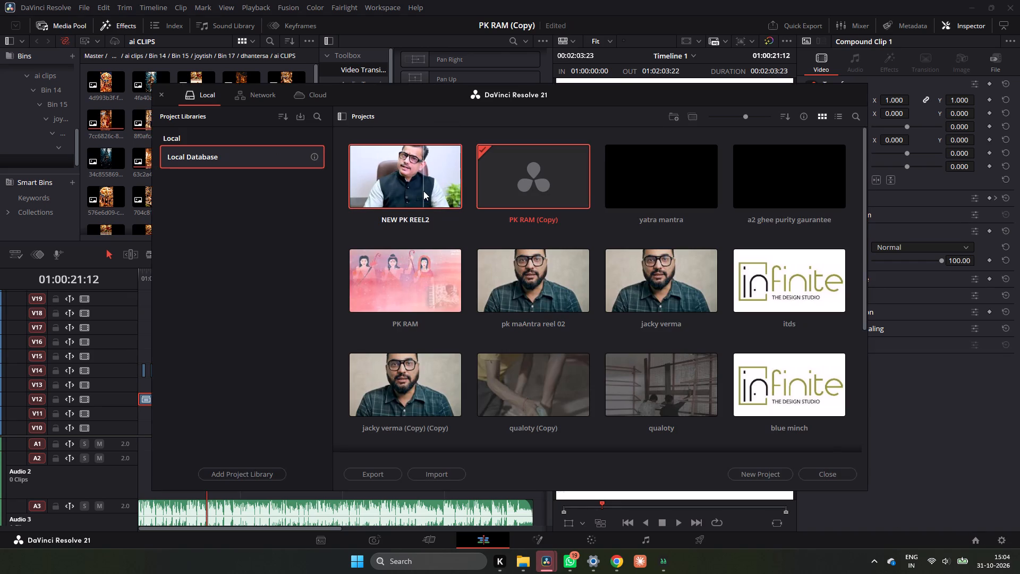
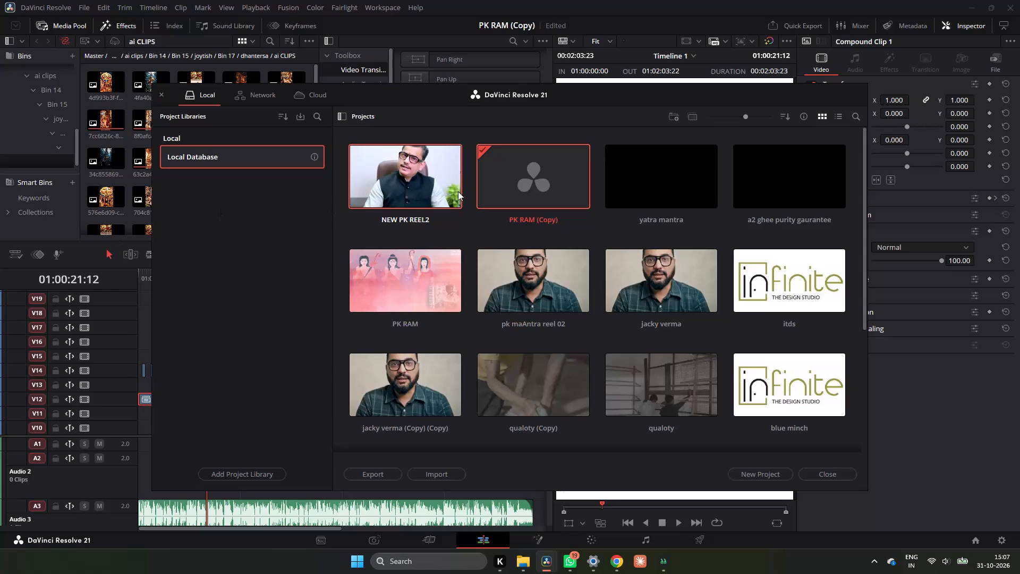
Open the NEW PK REEL2 project from the local project library.
double_click(424, 201)
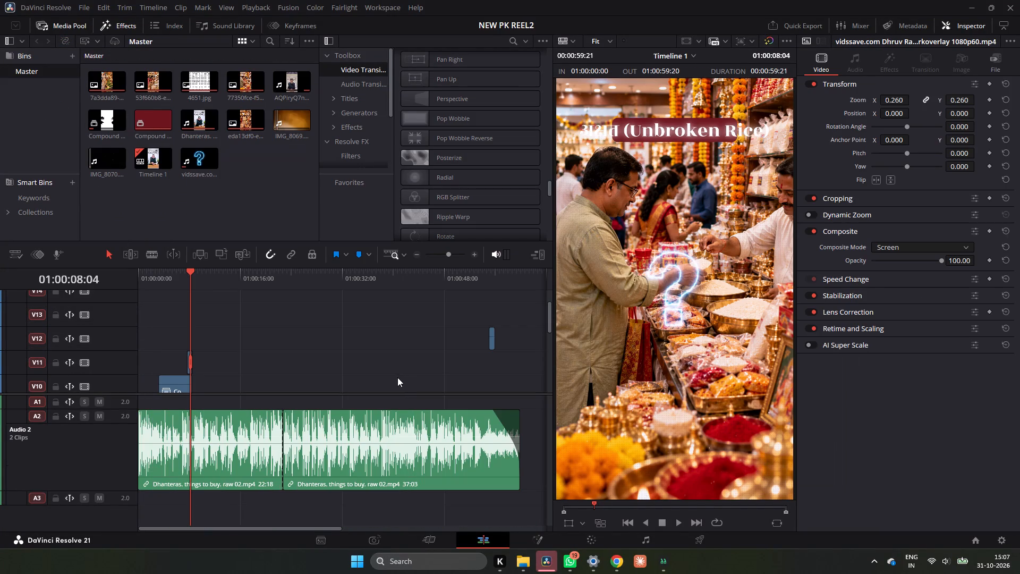
Paste the copied Compound Clip 1 into the timeline and place it on V14, starting at 01:00:00:00.
triple_click(413, 255)
click(276, 287)
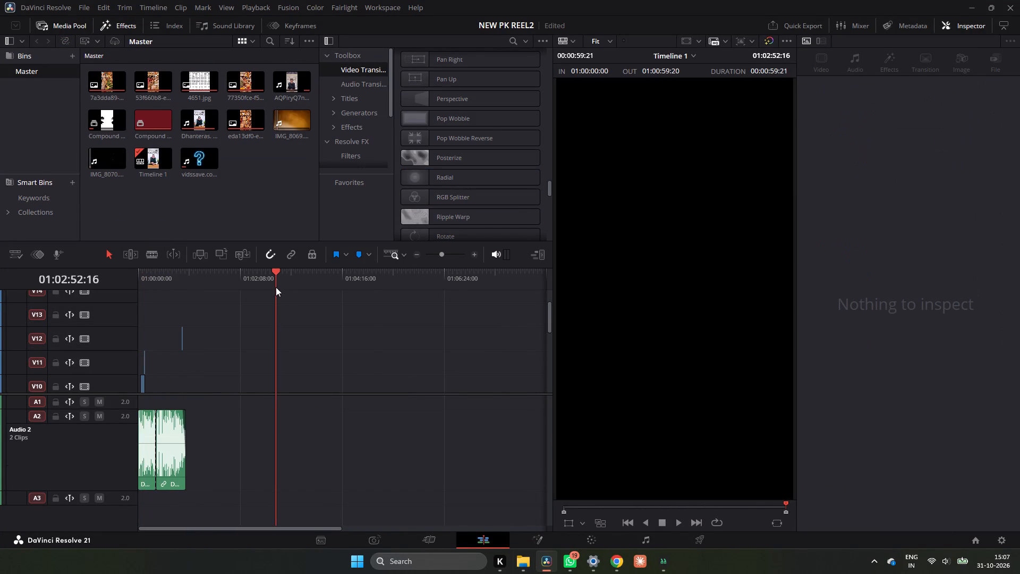
key(ctrl+v)
drag(319, 336, 158, 302)
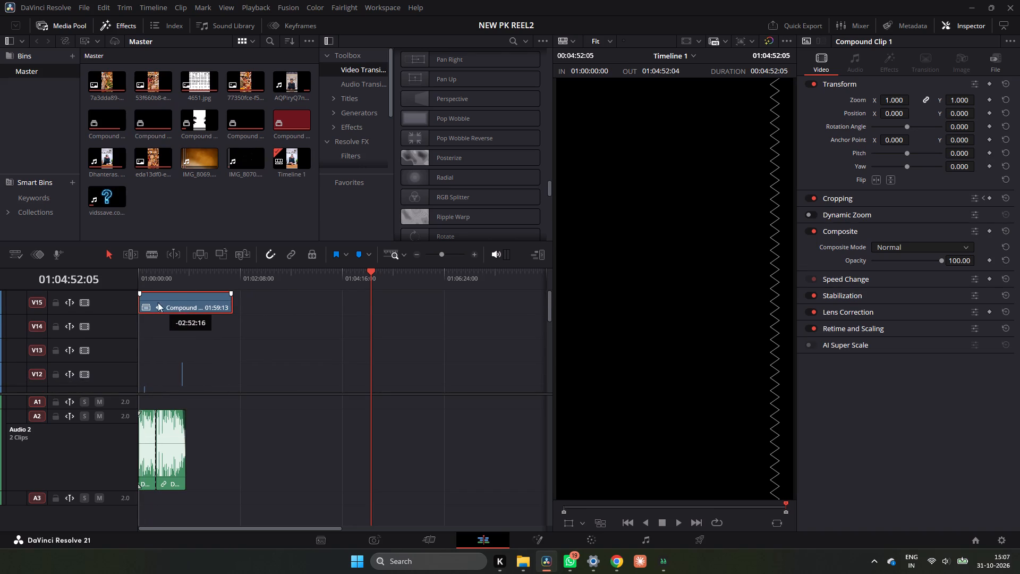
drag(158, 302, 132, 322)
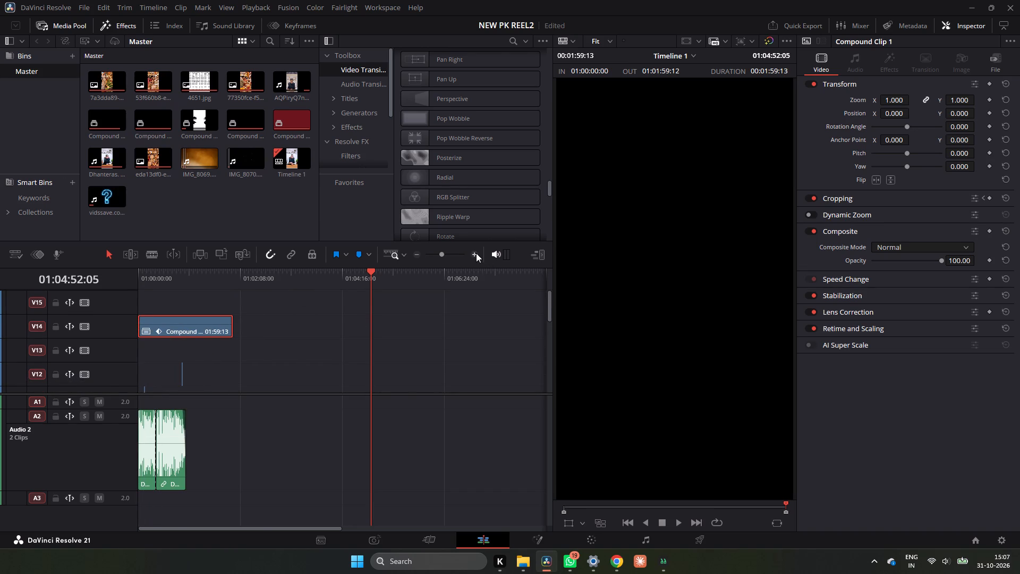
Move the IMG_8069.MP4 clip near 01:00:55:01 from V12 up to V15, above Compound Clip 1, keeping its timing.
double_click(476, 253)
triple_click(416, 256)
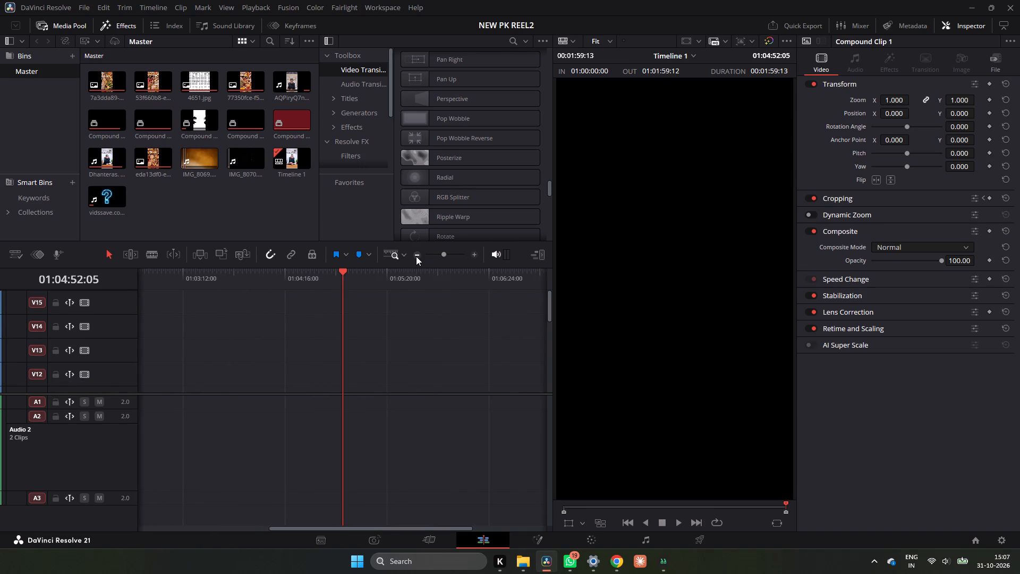
scroll(222, 385, down, 1)
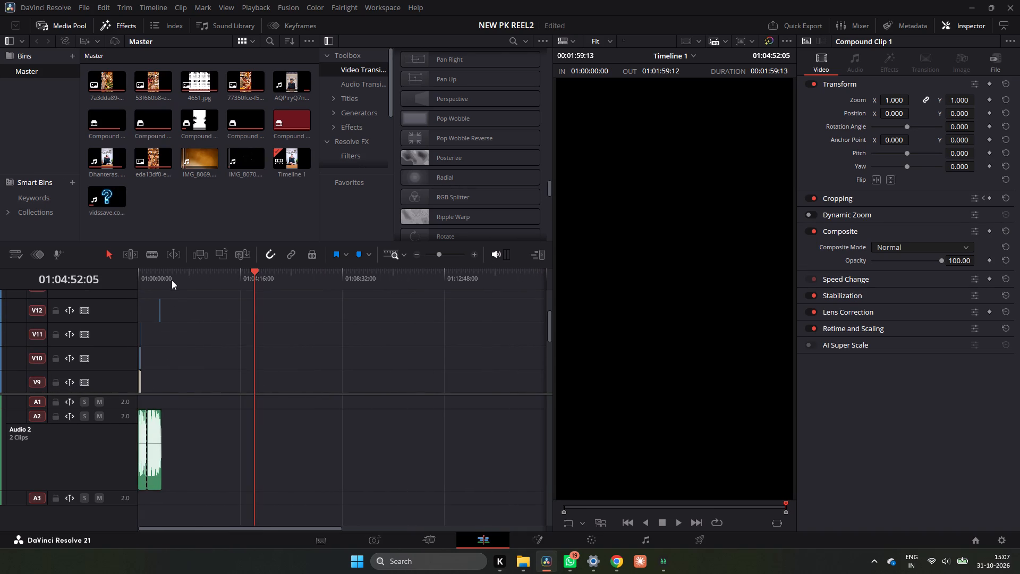
drag(172, 278, 157, 280)
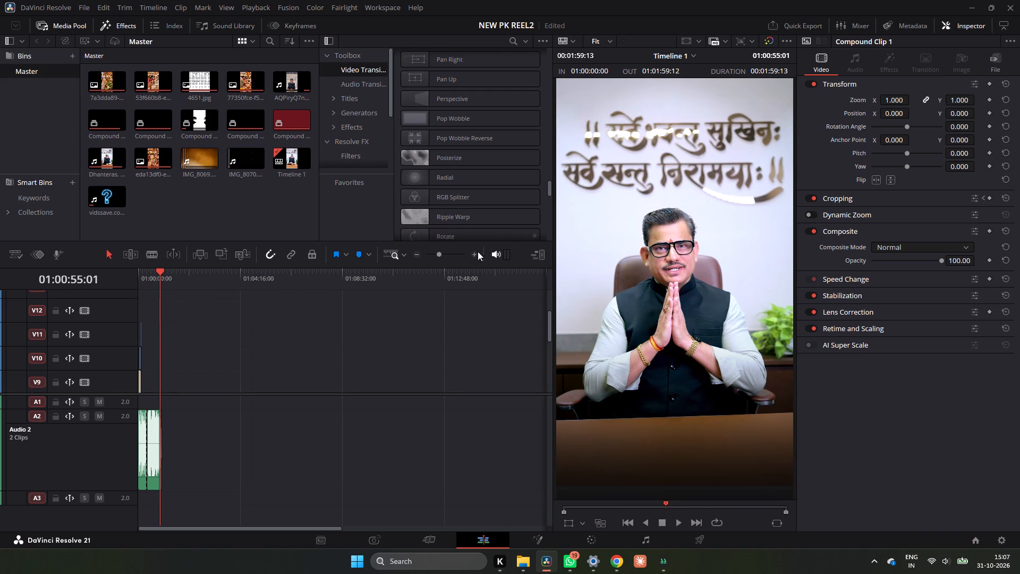
triple_click(475, 256)
click(475, 256)
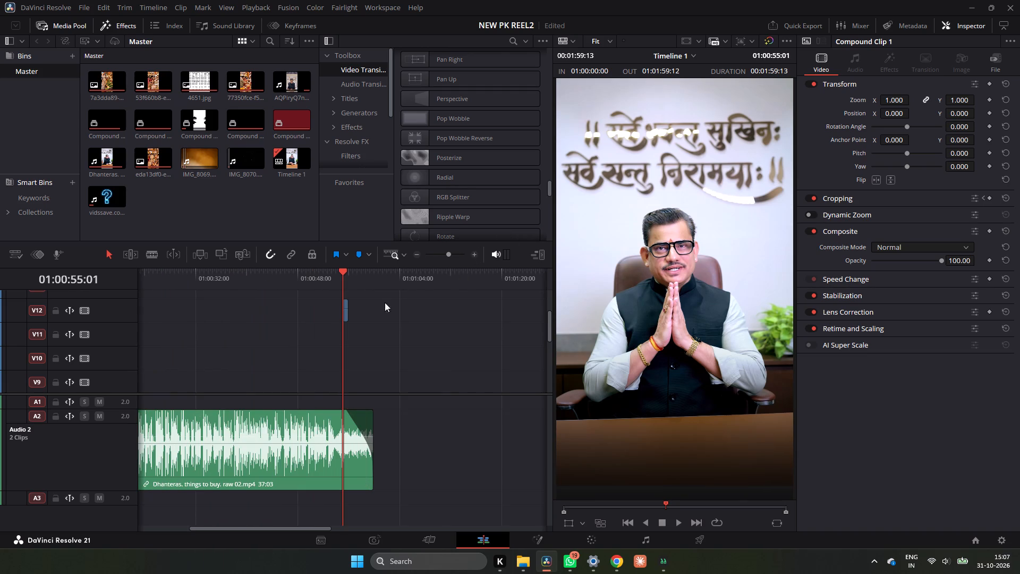
drag(344, 277, 339, 284)
scroll(350, 318, up, 2)
drag(345, 372, 345, 372)
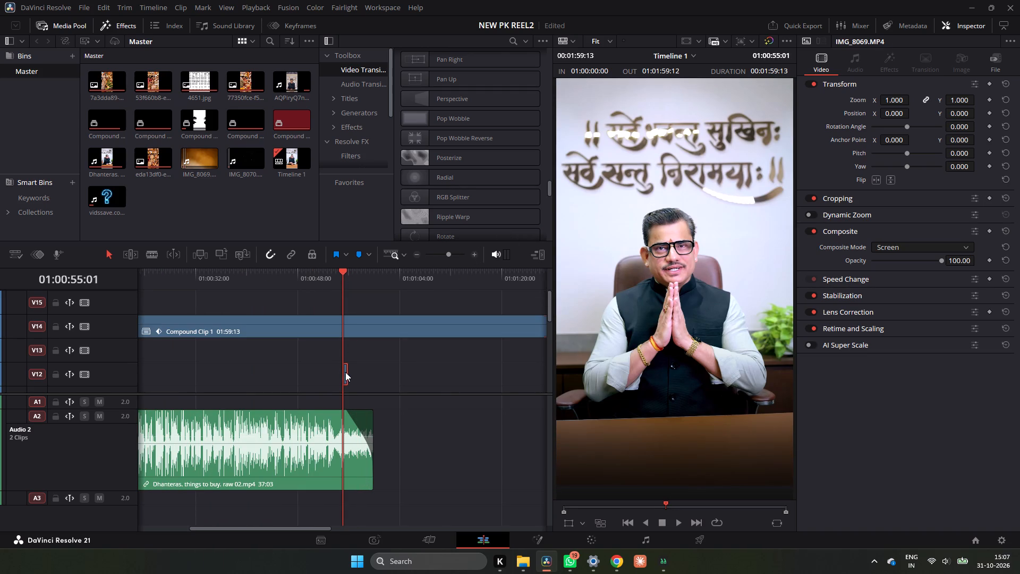
drag(345, 372, 345, 307)
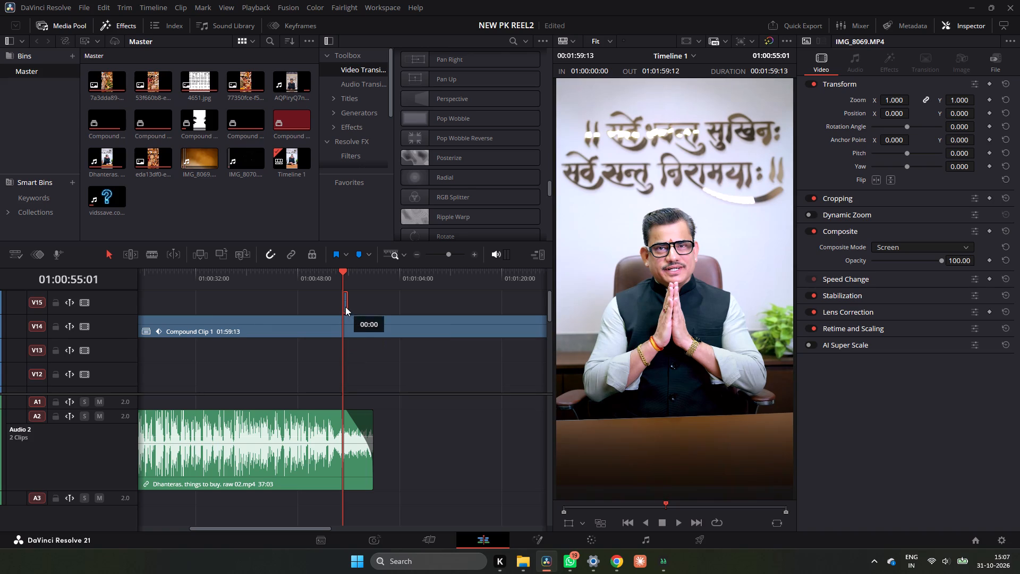
drag(345, 307, 345, 306)
Trim the end of Compound Clip 1 on V14 to a duration of 55:11, ending beneath the IMG_8069.MP4 clip on V15.
double_click(413, 256)
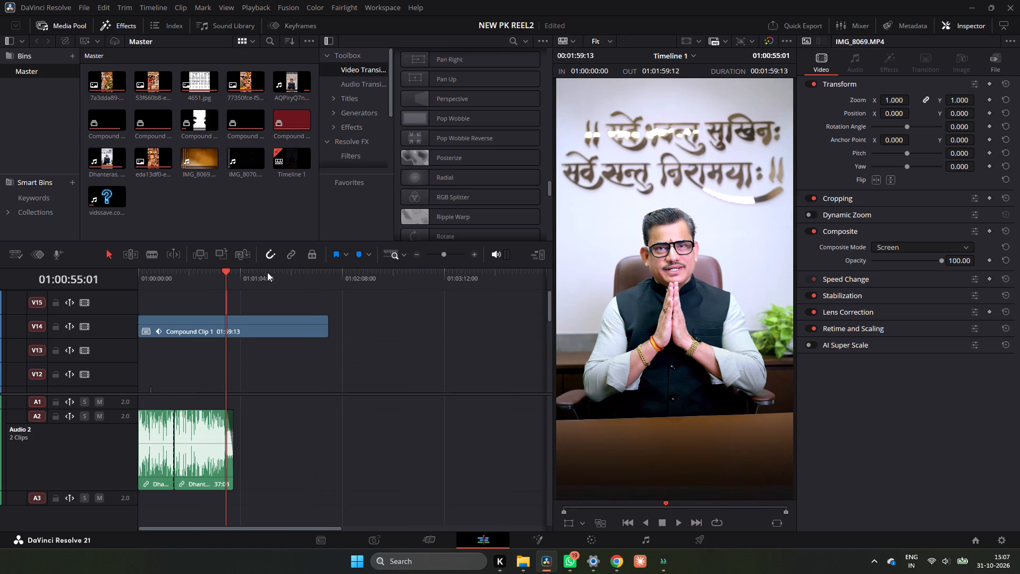
drag(229, 276, 128, 289)
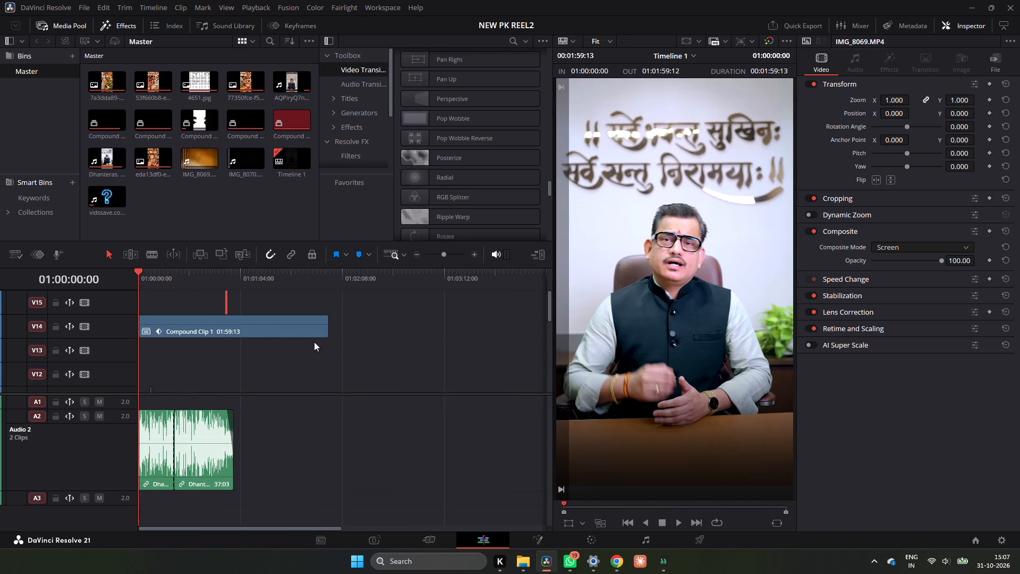
drag(327, 332, 228, 346)
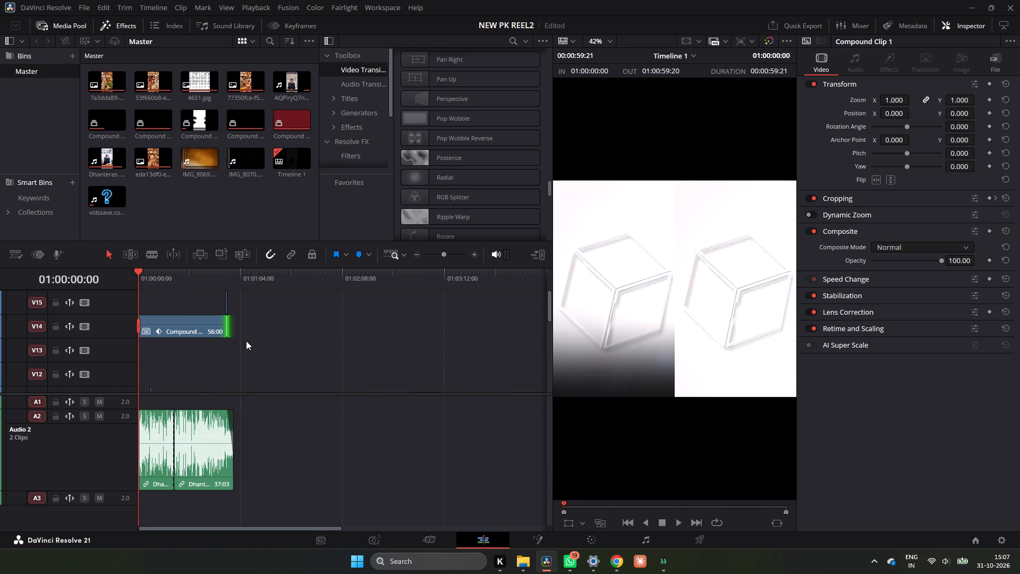
scroll(246, 341, down, 7)
drag(236, 280, 219, 291)
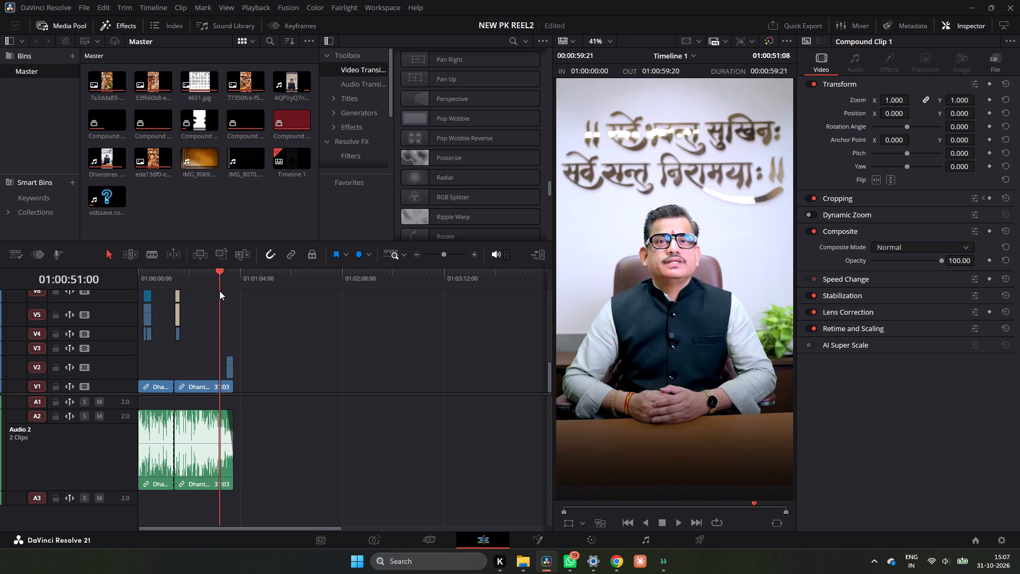
drag(219, 291, 225, 302)
triple_click(476, 254)
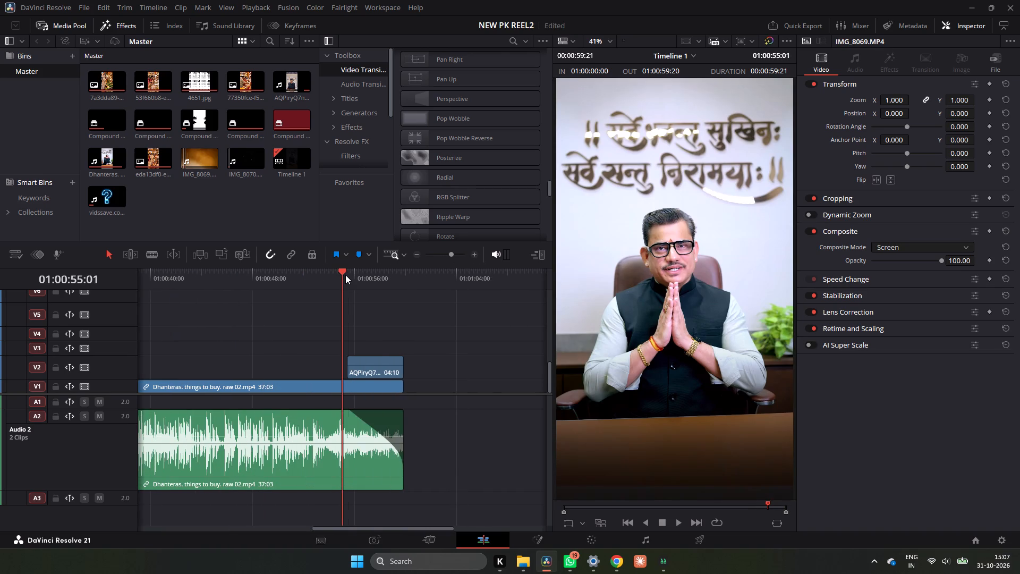
click(345, 275)
scroll(356, 312, up, 5)
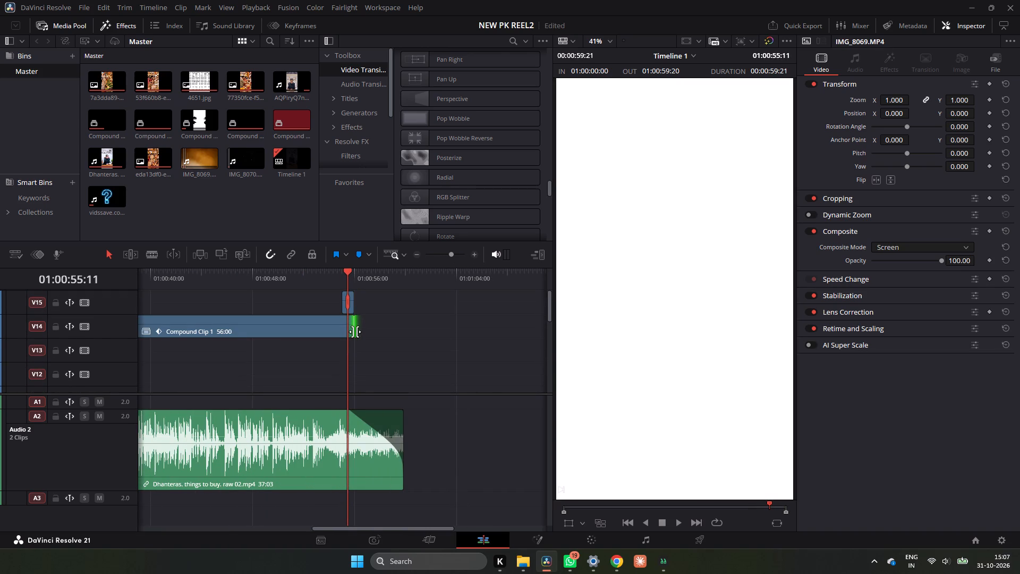
drag(355, 332, 348, 331)
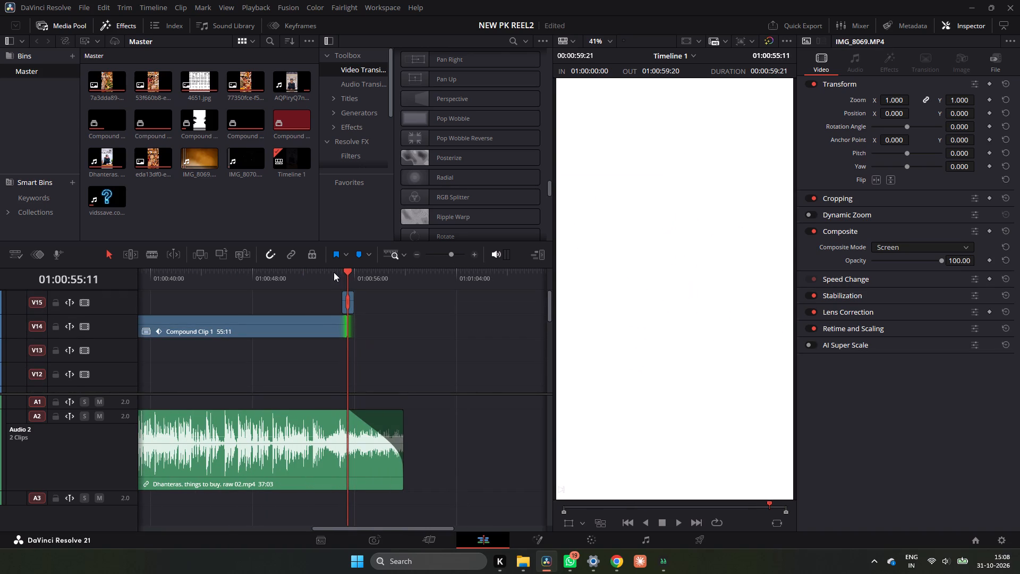
Play the transition into the closing logo animation several times to check where the compound clip ends.
click(334, 272)
key(space)
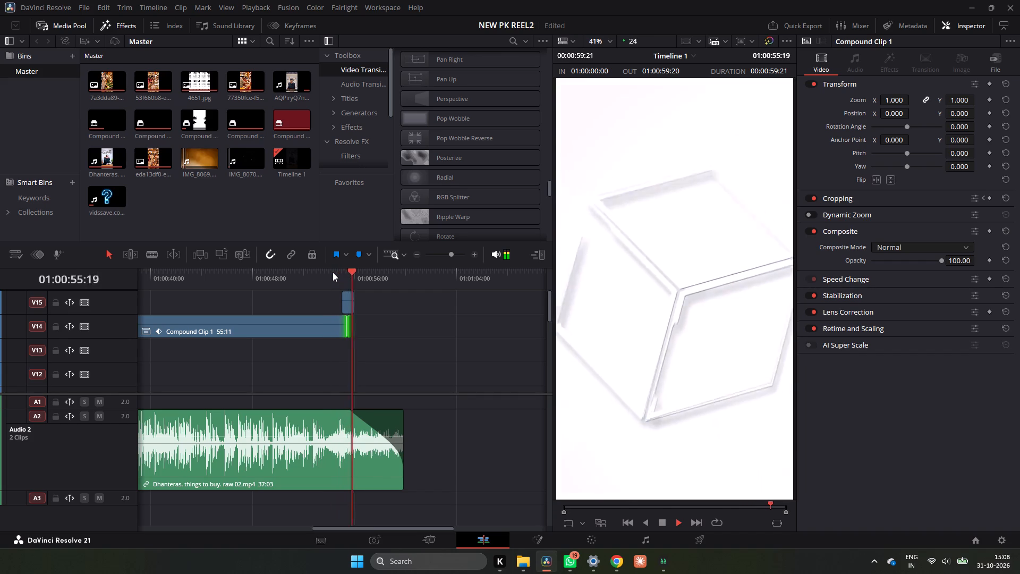
key(space)
click(338, 276)
key(space)
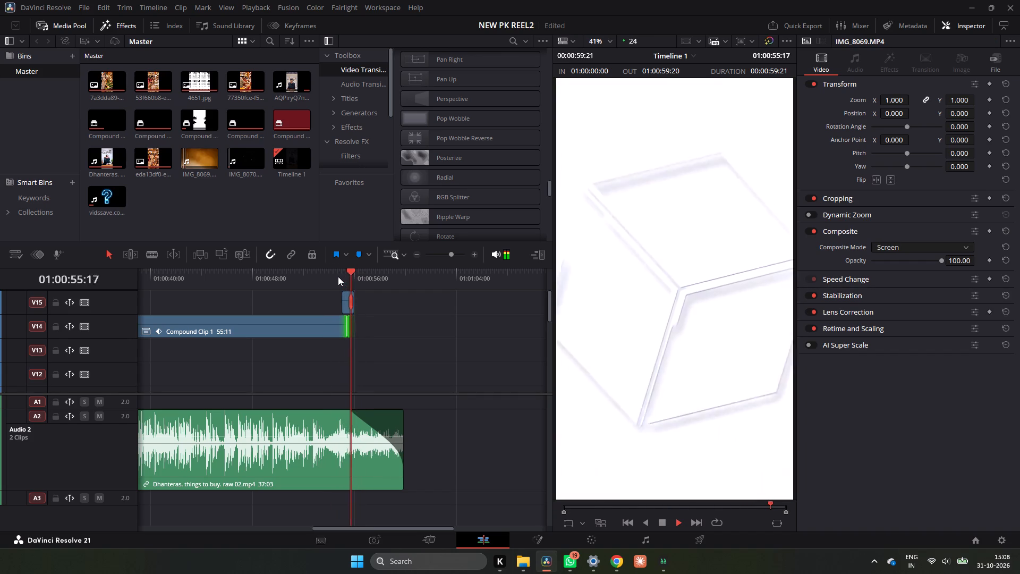
key(space)
drag(350, 274, 345, 278)
key(space)
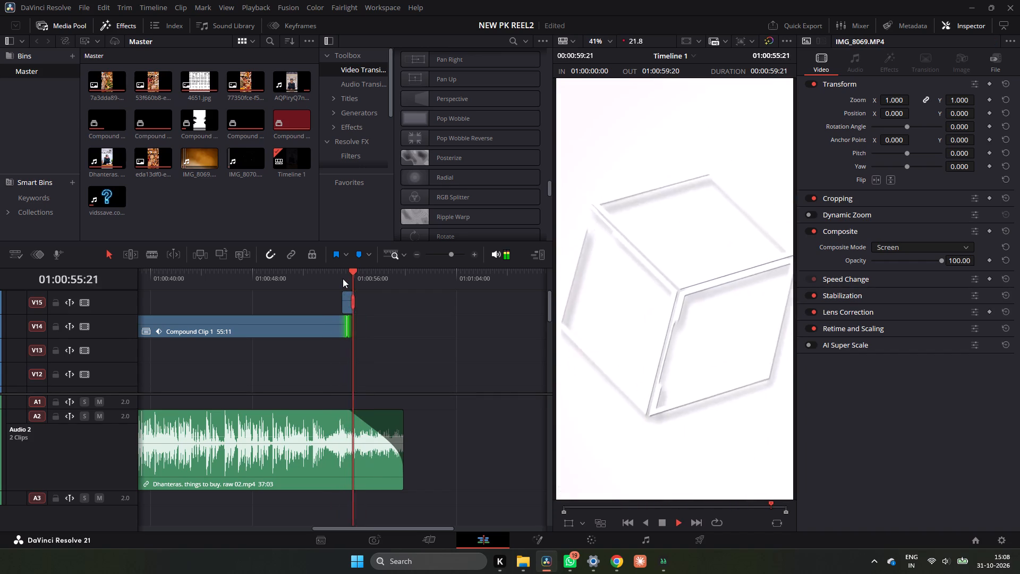
click(338, 277)
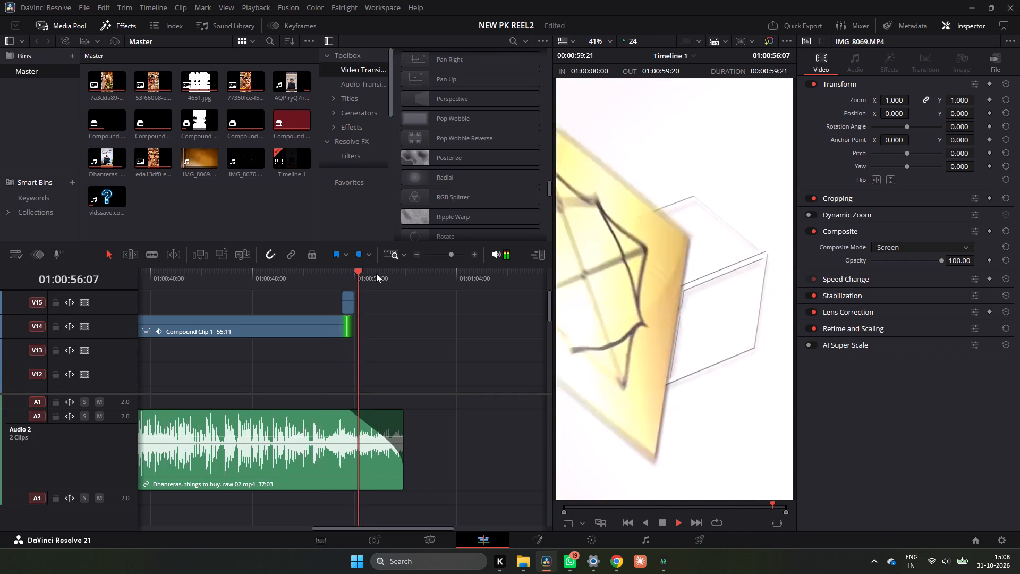
Play the reel from the start through the shopping montage to check it with Compound Clip 1 overlaid.
click(416, 257)
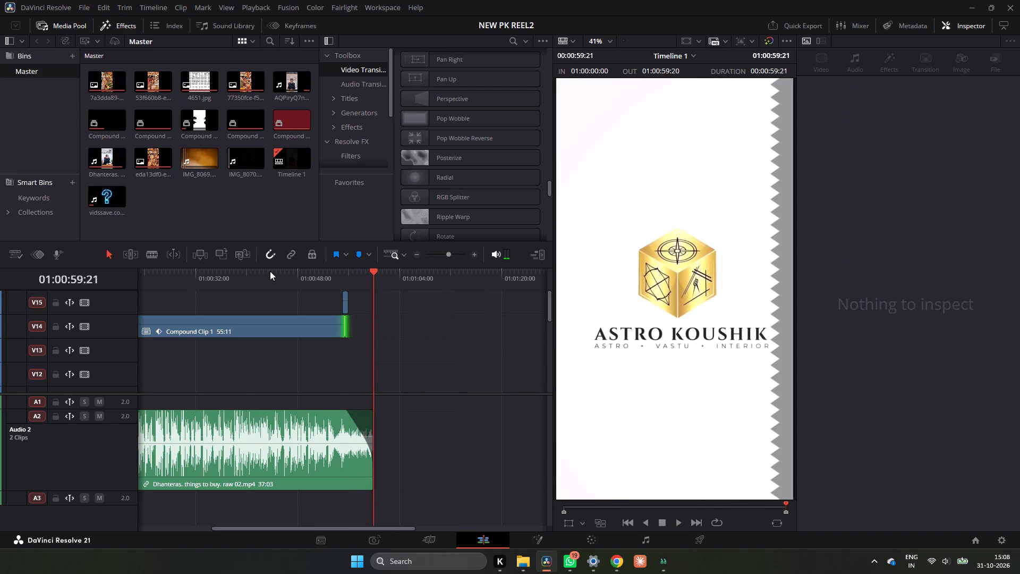
drag(149, 280, 135, 289)
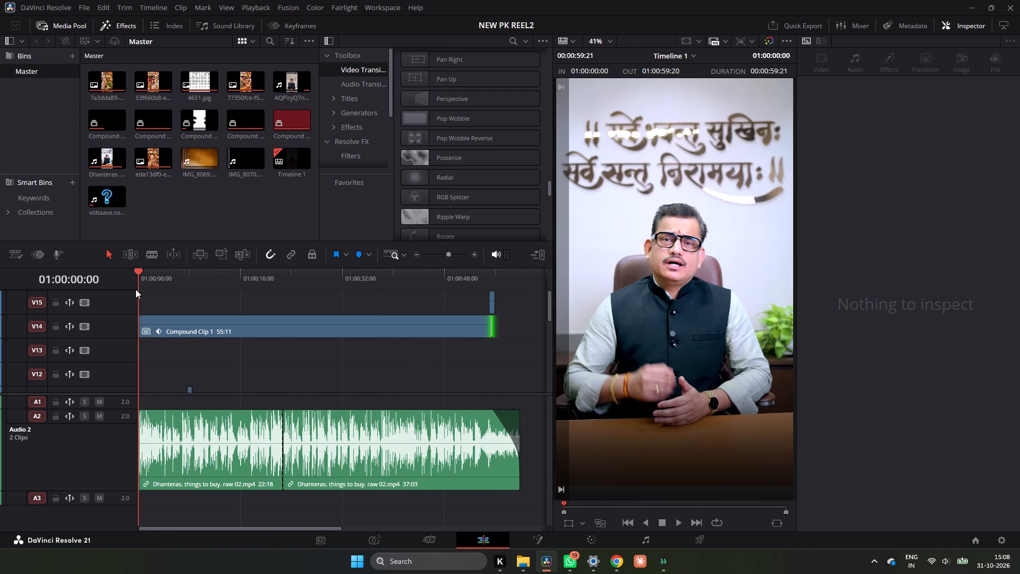
drag(135, 289, 134, 290)
key(space)
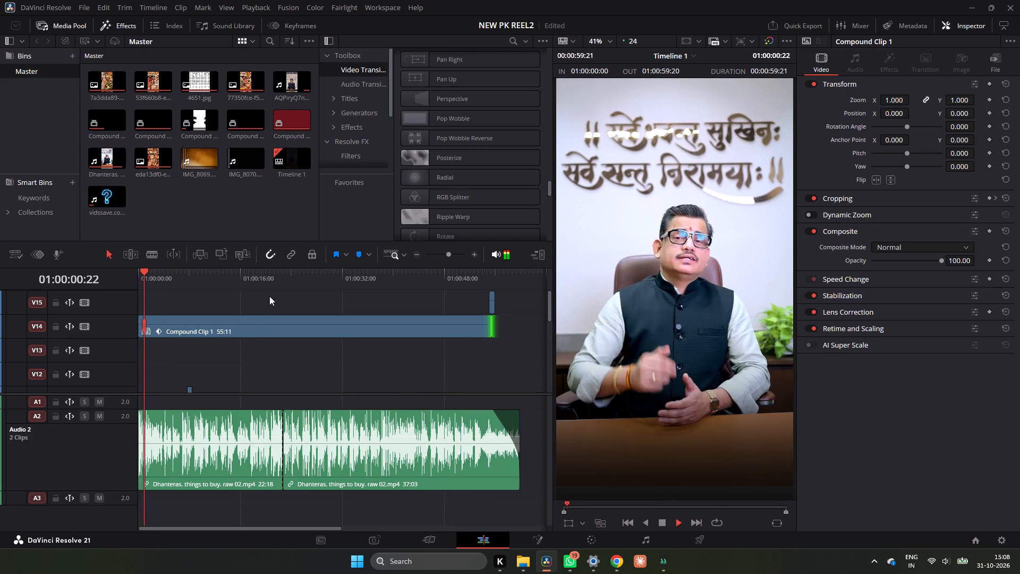
scroll(226, 359, down, 2)
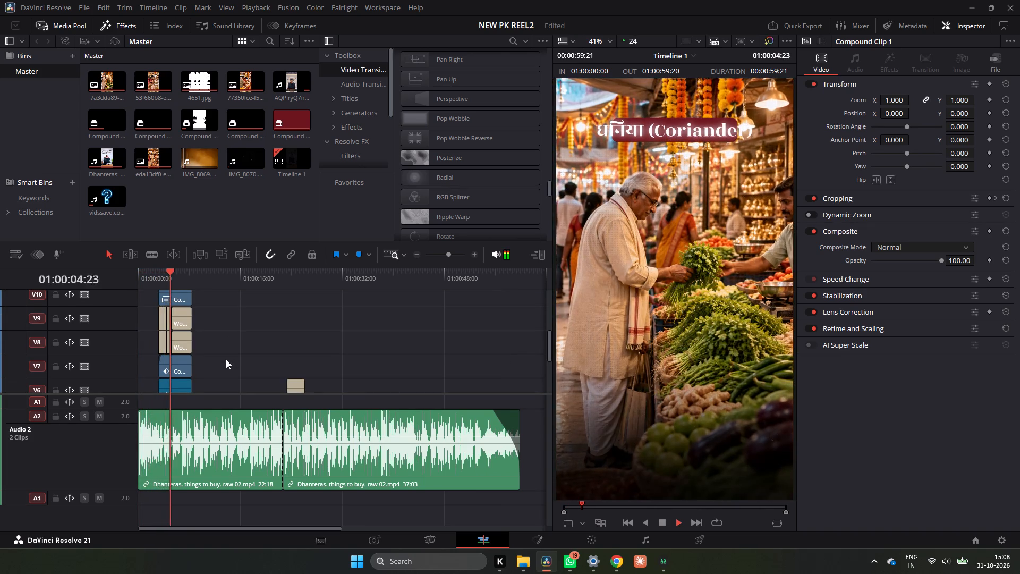
key(space)
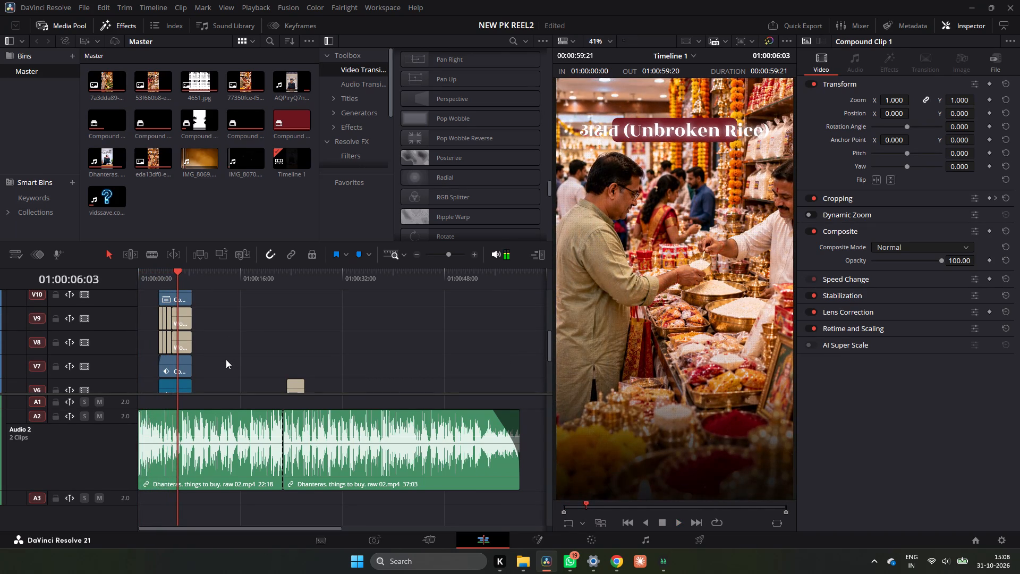
key(space)
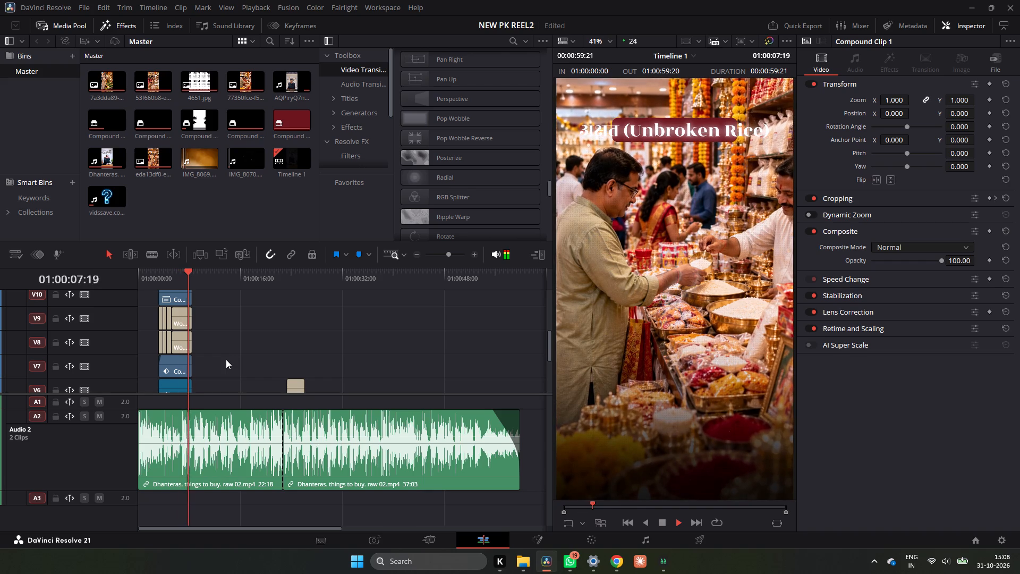
key(space)
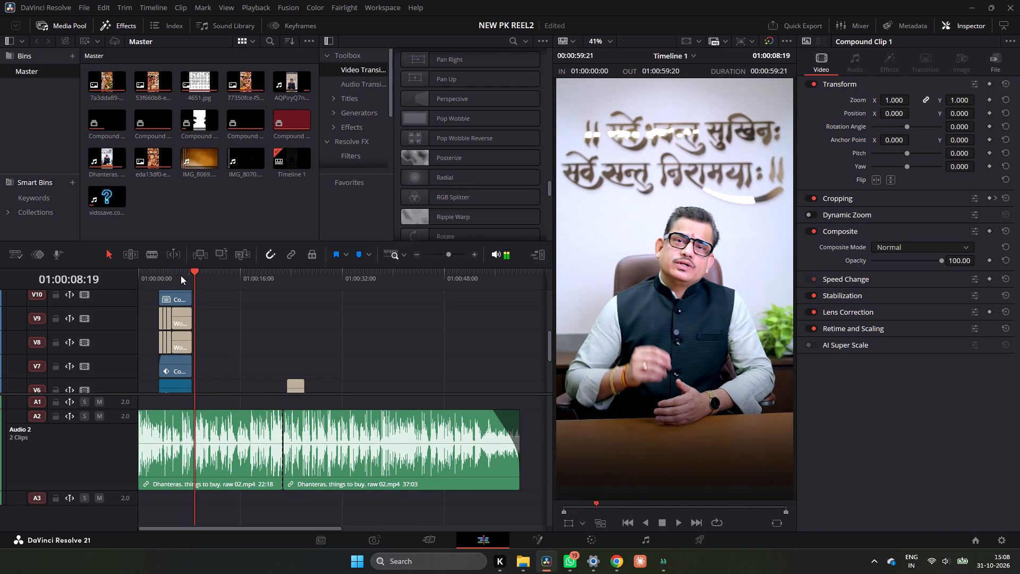
Replay the end of the montage around 01:00:08:00 to check how the question-mark overlay looks.
click(180, 275)
key(space)
click(473, 252)
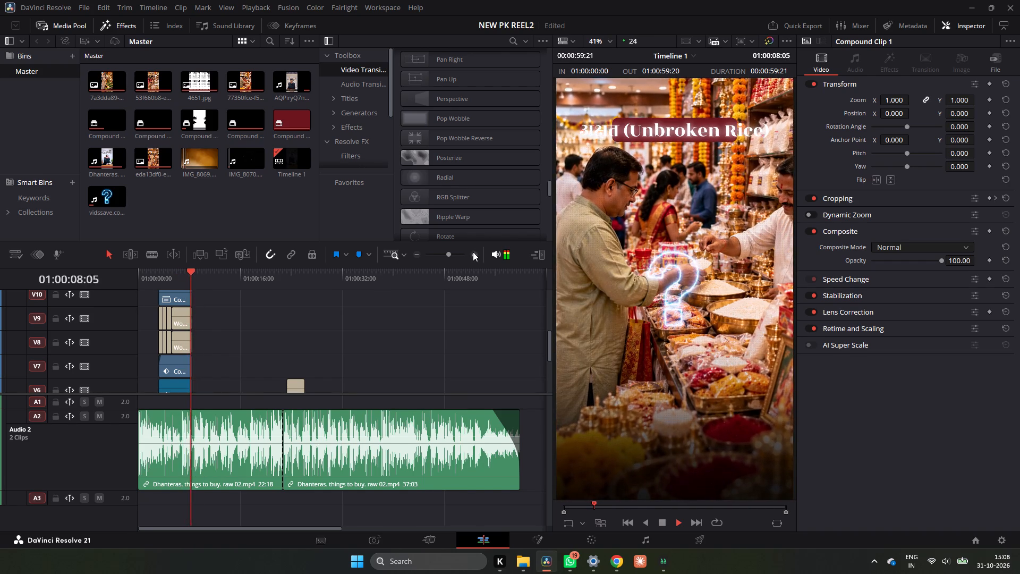
key(space)
triple_click(476, 252)
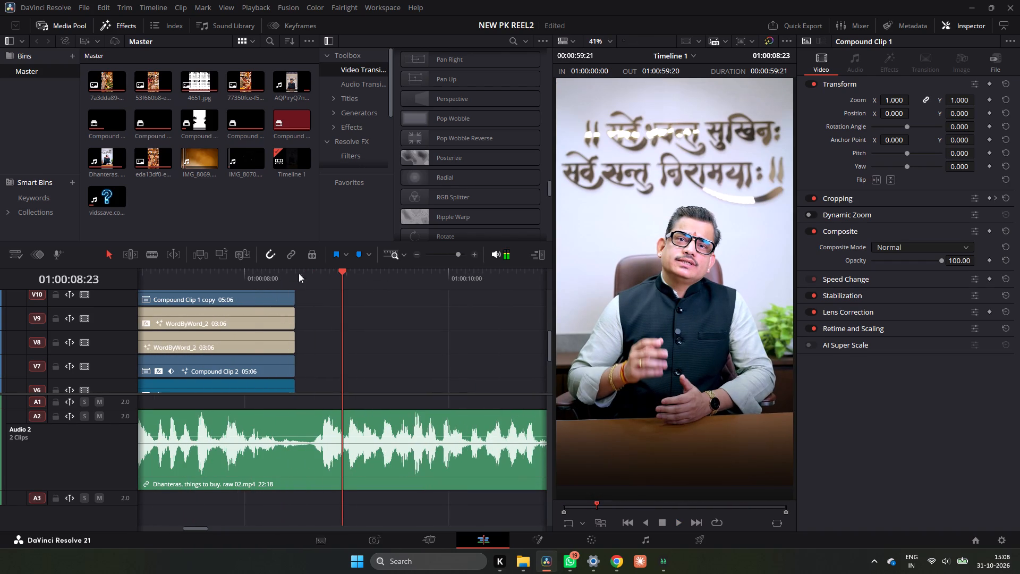
click(254, 285)
key(space)
key(space)
Duplicate the V11 question-mark overlay onto V12 directly above the original, at the same timing.
scroll(317, 317, up, 3)
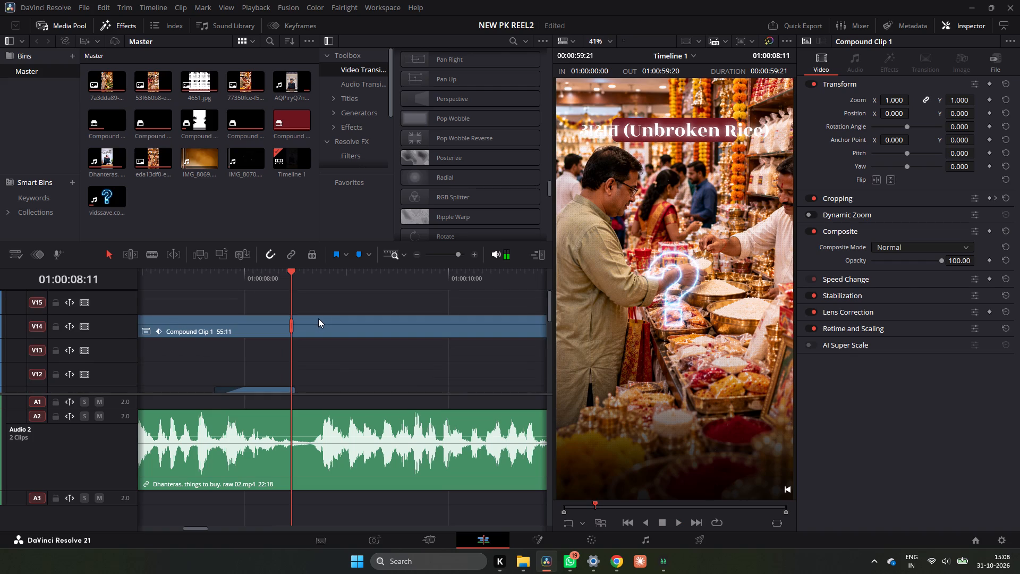
scroll(318, 318, down, 2)
scroll(318, 318, up, 1)
drag(292, 278, 236, 305)
click(258, 342)
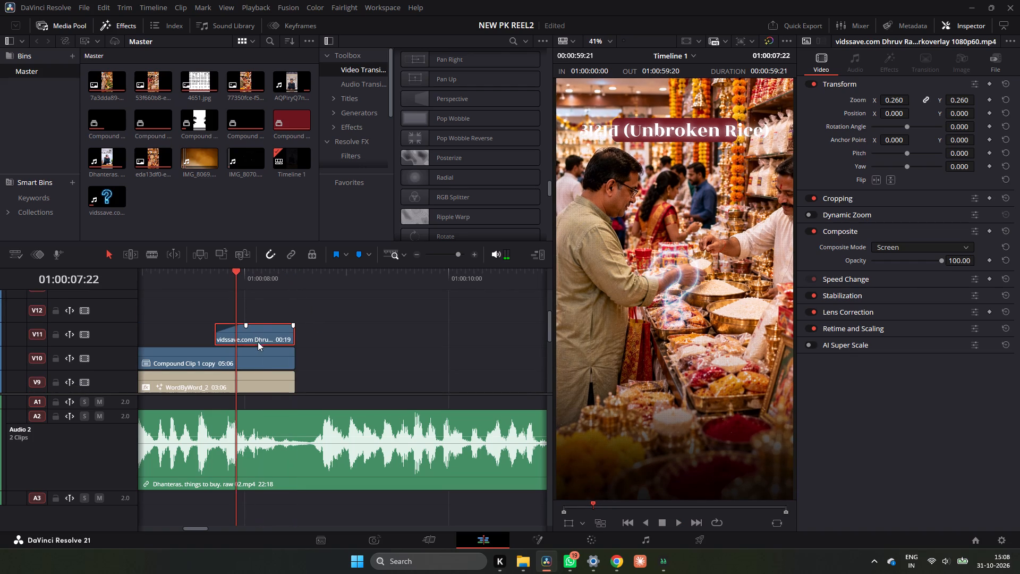
alt+drag(258, 339, 259, 320)
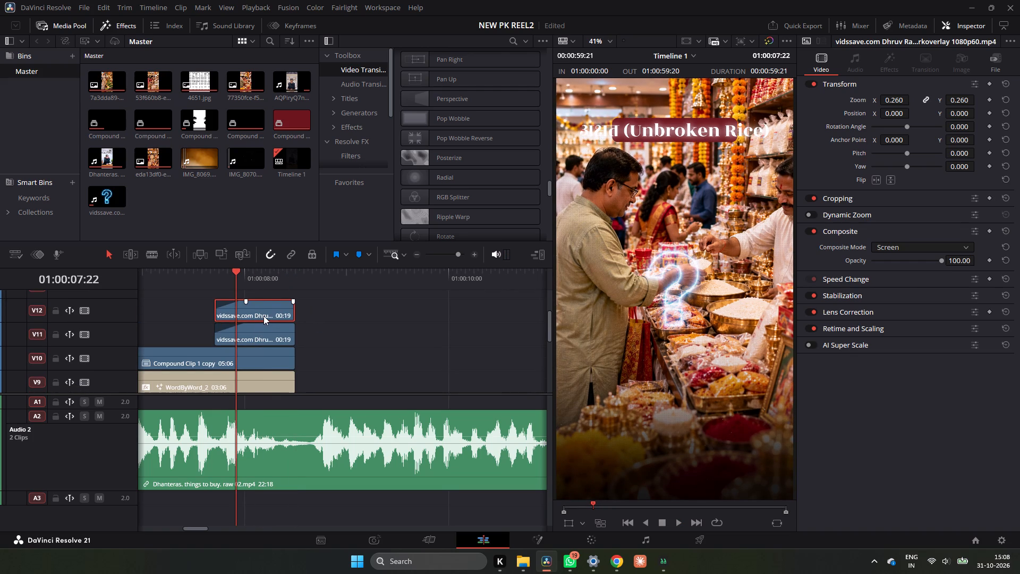
Duplicate the V12 question-mark overlay onto V13 directly above it, at the same timing.
alt+drag(263, 316, 263, 297)
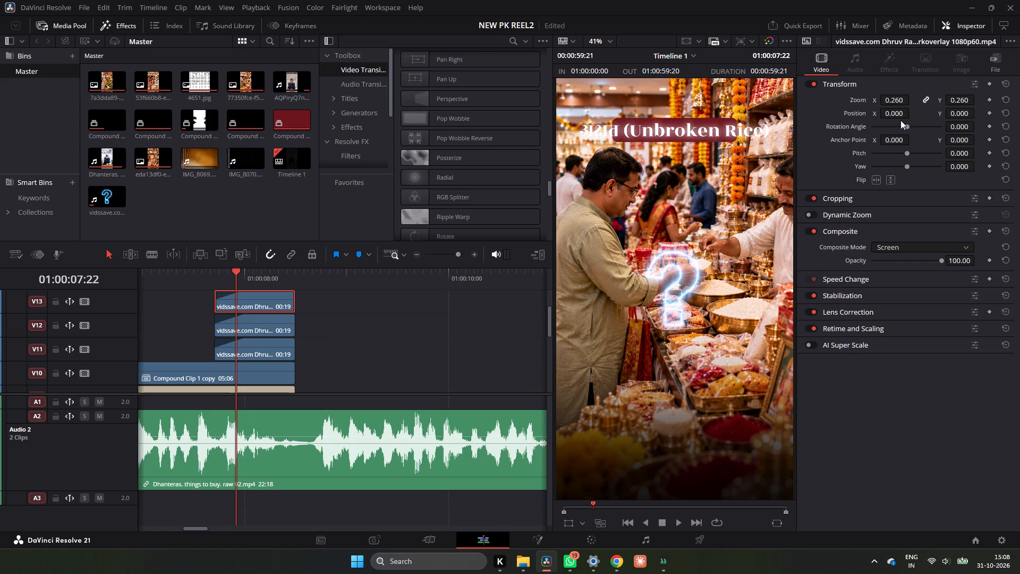
Place the V13 question mark at position X -96, Y 280 and rotate it to 26.7 degrees.
drag(901, 111, 837, 133)
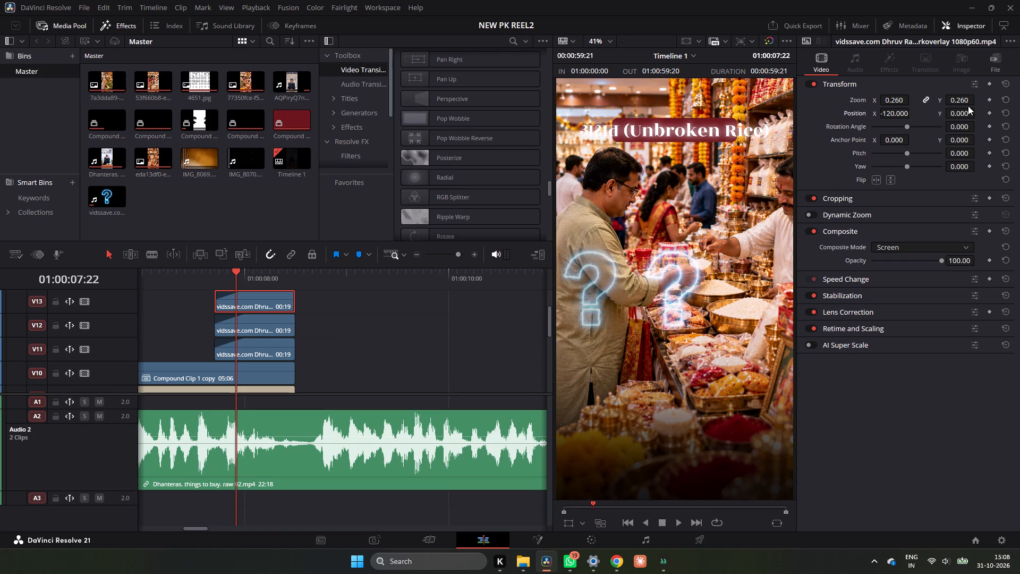
drag(958, 113, 601, 339)
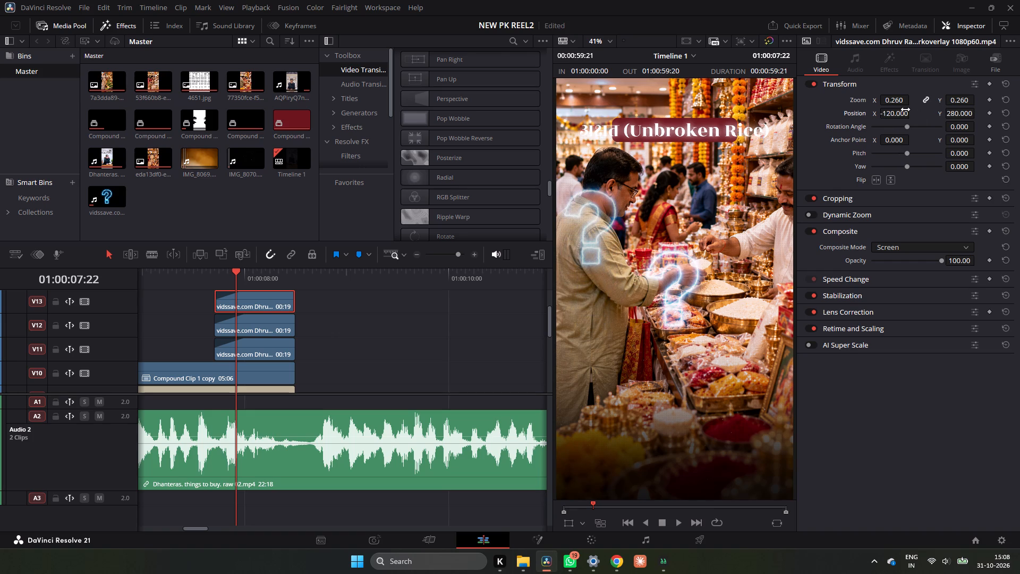
drag(962, 125, 581, 286)
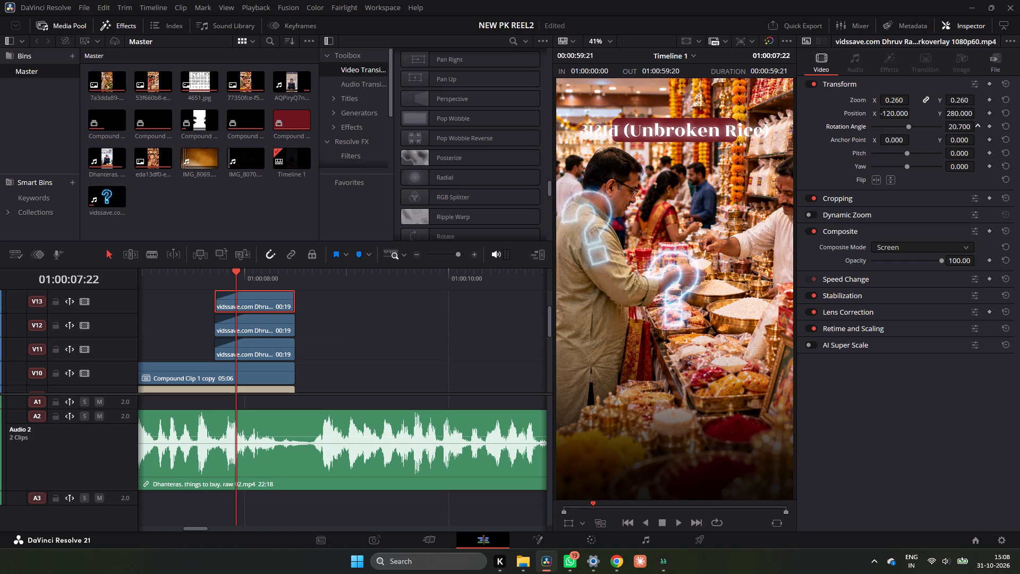
drag(581, 286, 601, 286)
drag(894, 116, 908, 114)
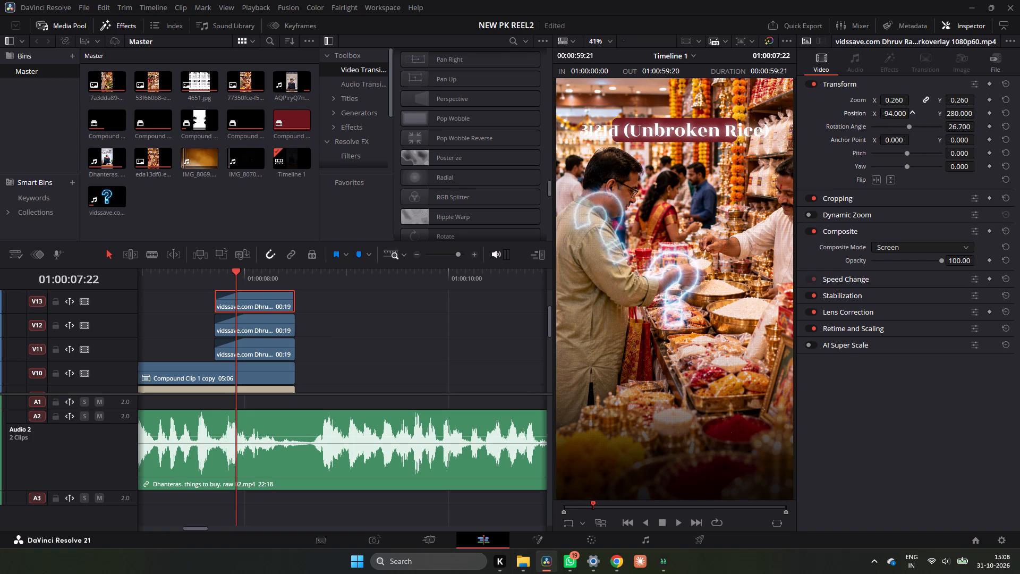
drag(908, 114, 906, 115)
Place the V12 question mark at position X 94, Y 337 and rotate it to -8.2 degrees.
click(279, 350)
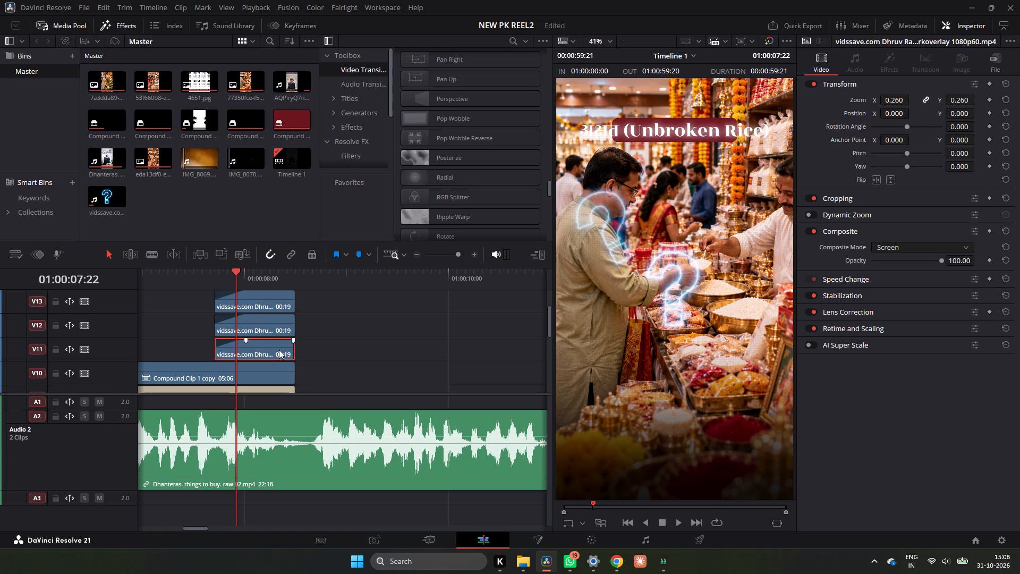
click(280, 330)
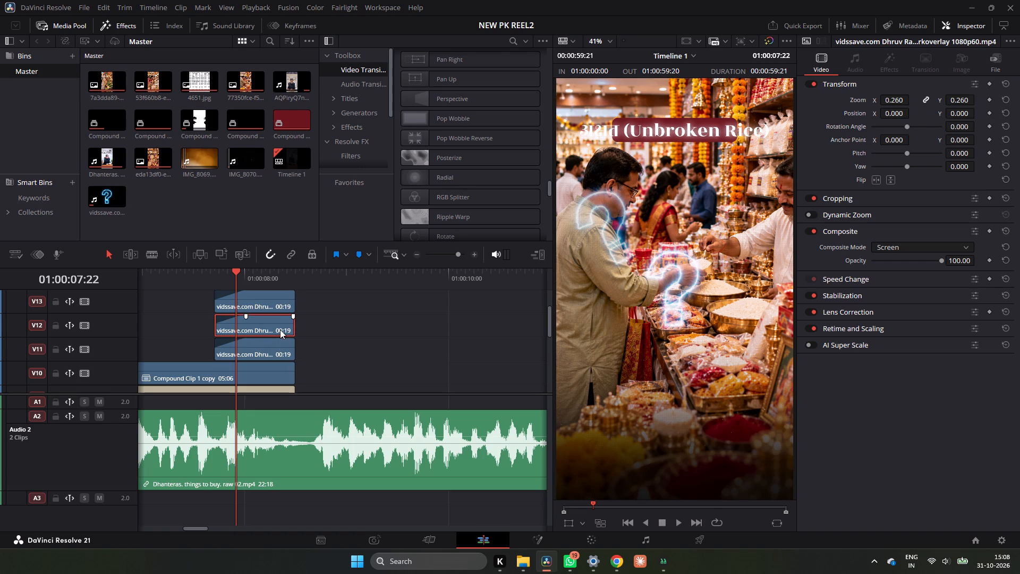
drag(894, 117, 537, 288)
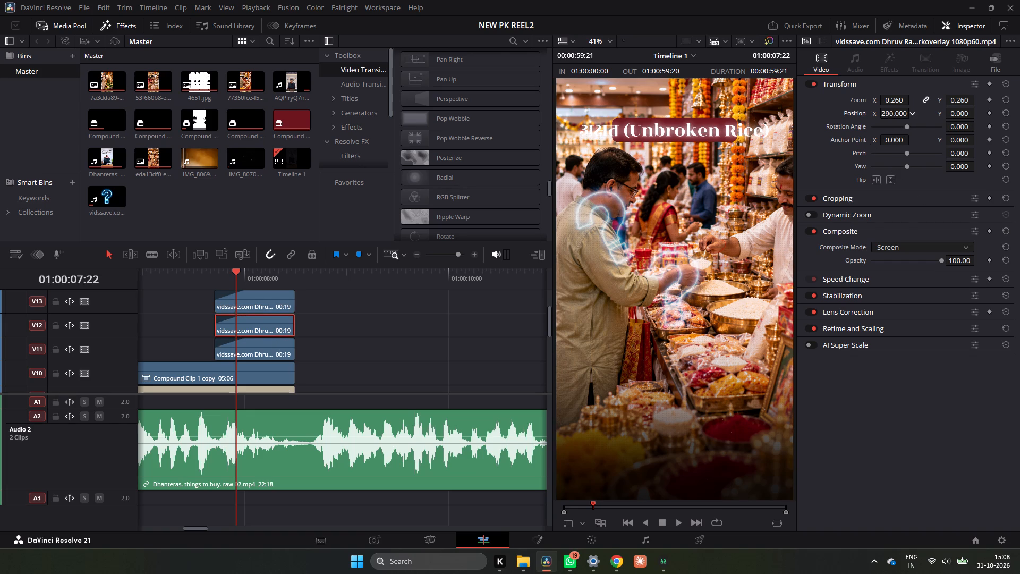
drag(537, 288, 440, 304)
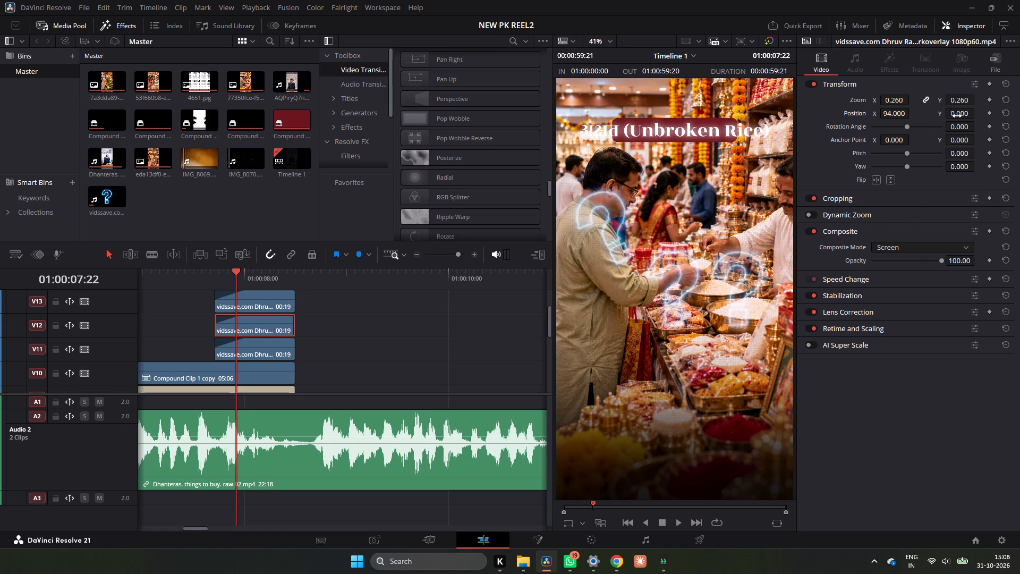
drag(957, 116, 634, 316)
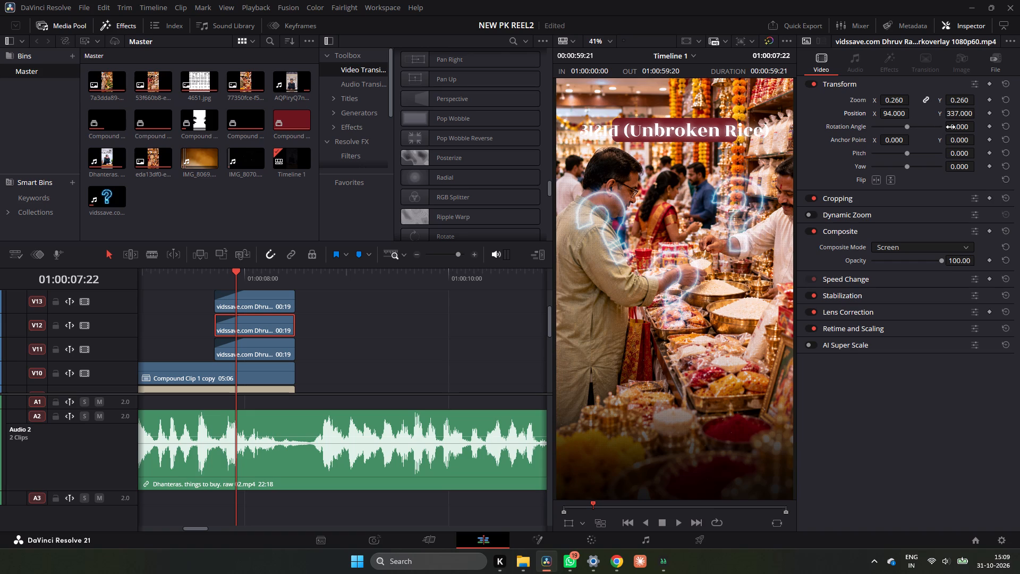
drag(952, 127, 908, 155)
Replay the three question marks, and stagger them by moving the V12 overlay 2 frames later and the V13 overlay 6 frames later.
click(210, 279)
key(space)
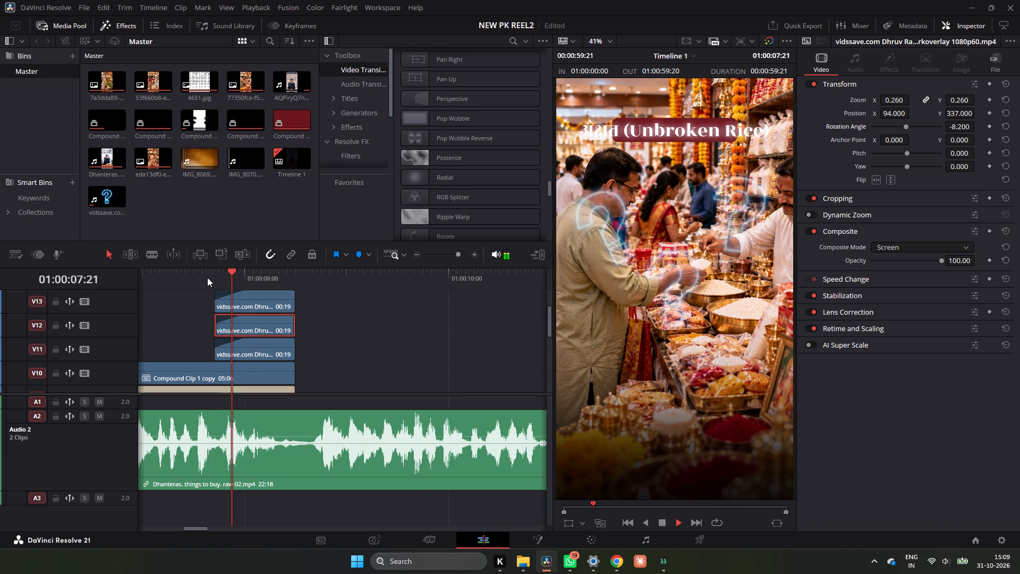
key(space)
click(212, 278)
key(space)
key(space)
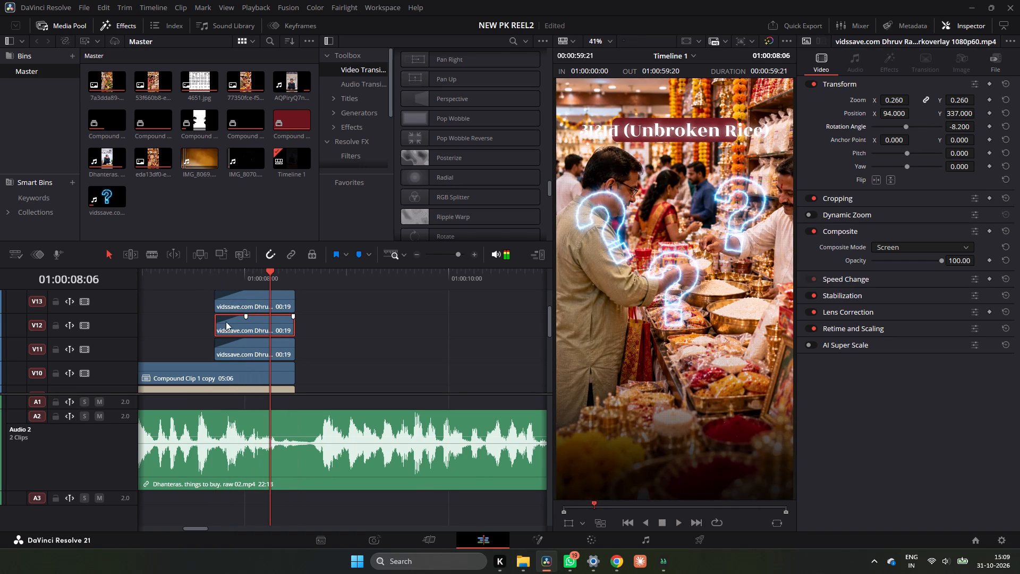
drag(232, 326, 243, 329)
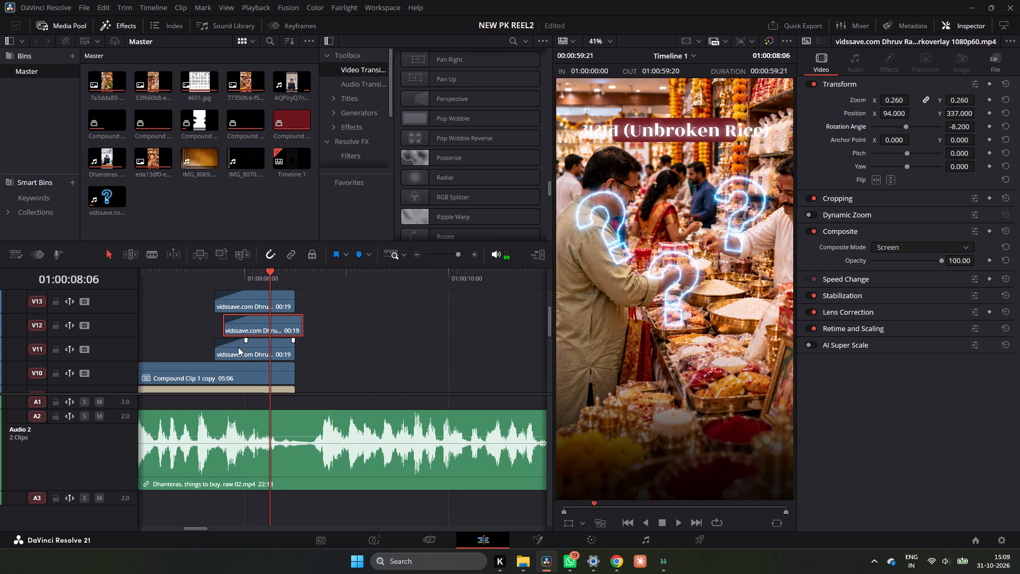
drag(248, 302, 268, 313)
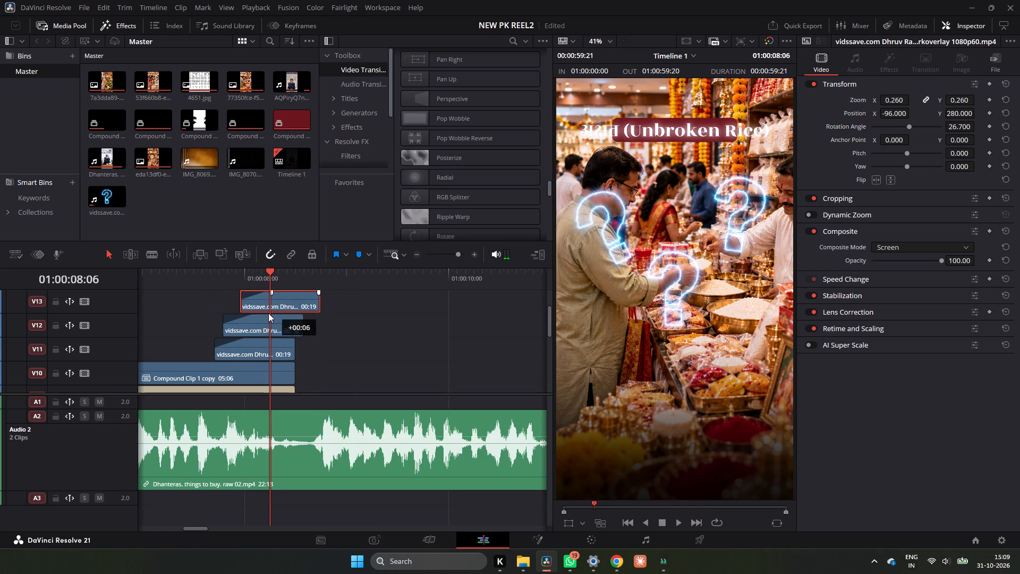
drag(268, 313, 274, 302)
Play the staggered overlays and trim the ends of the V13 and V12 question marks to match the end of V11.
click(209, 269)
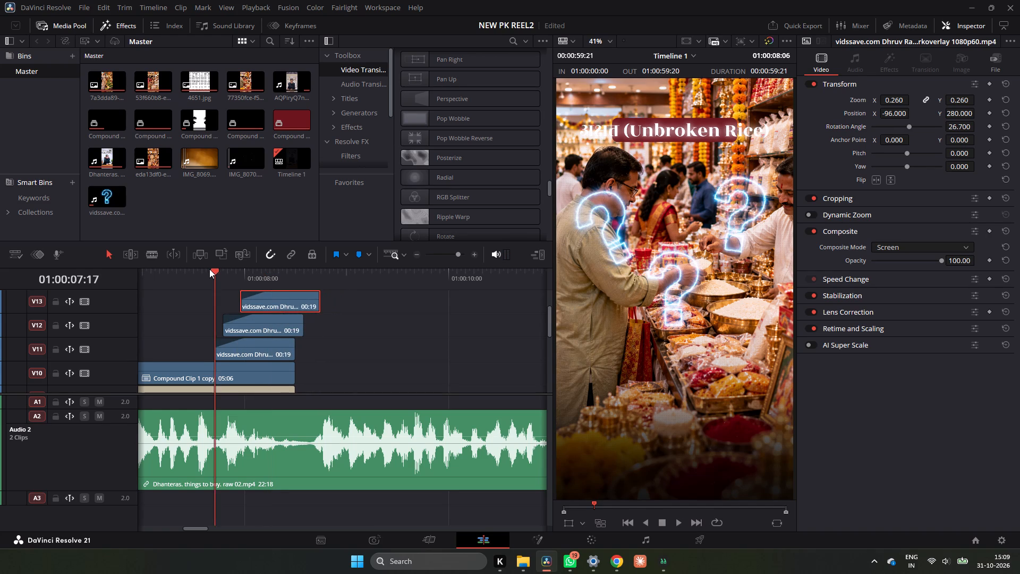
key(space)
click(209, 274)
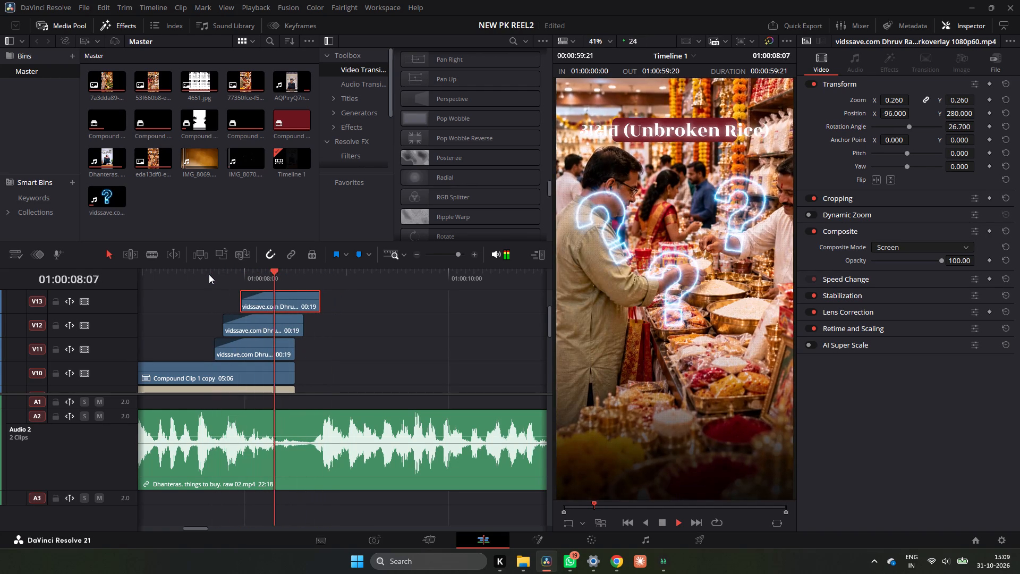
key(space)
drag(320, 302, 293, 312)
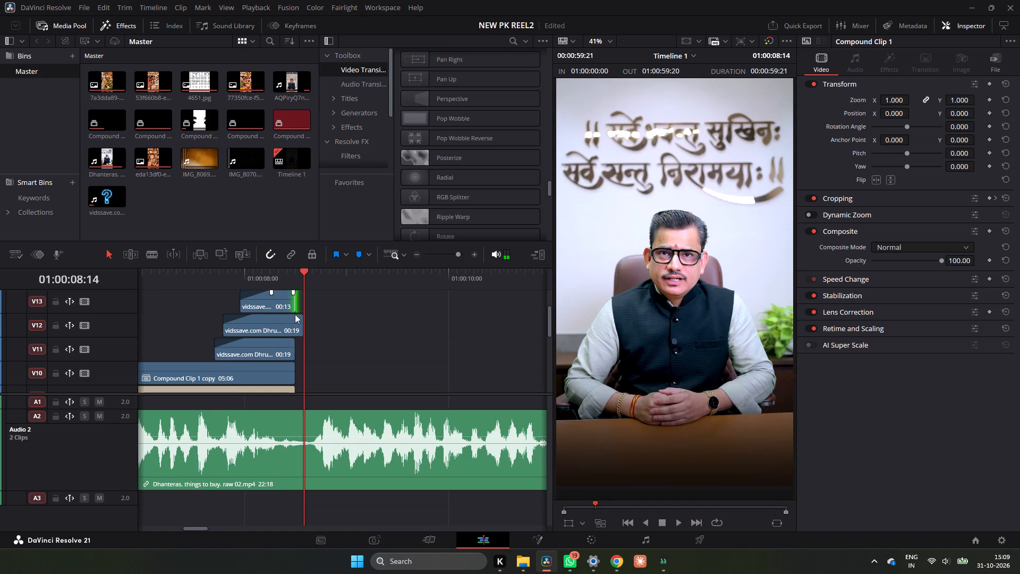
drag(301, 333, 295, 334)
Replay the end of the montage several times to check the staggered appearance of the three question marks.
click(205, 281)
key(space)
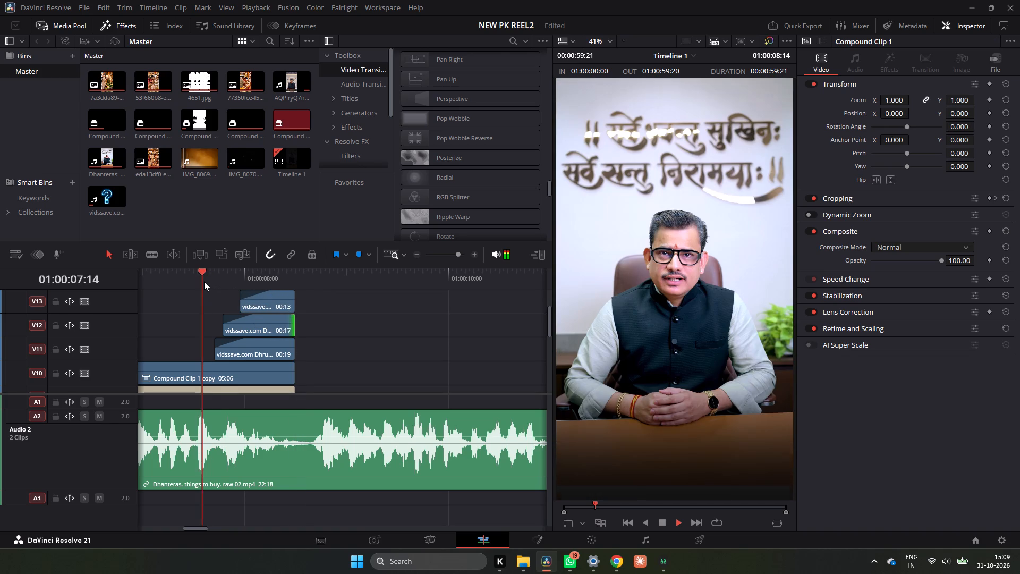
key(space)
click(214, 280)
key(space)
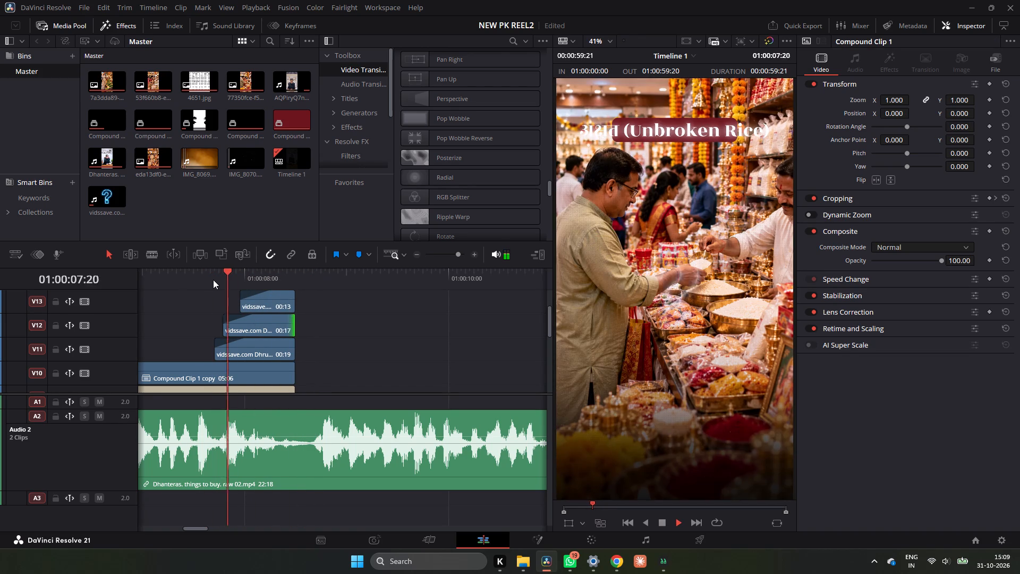
key(space)
key(space)
key(space)
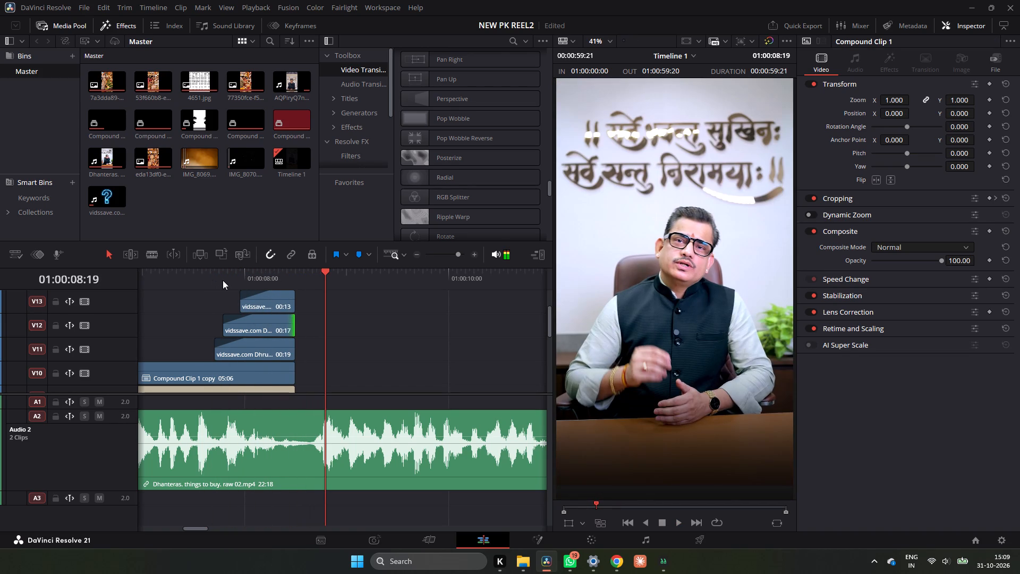
click(222, 280)
key(space)
key(space)
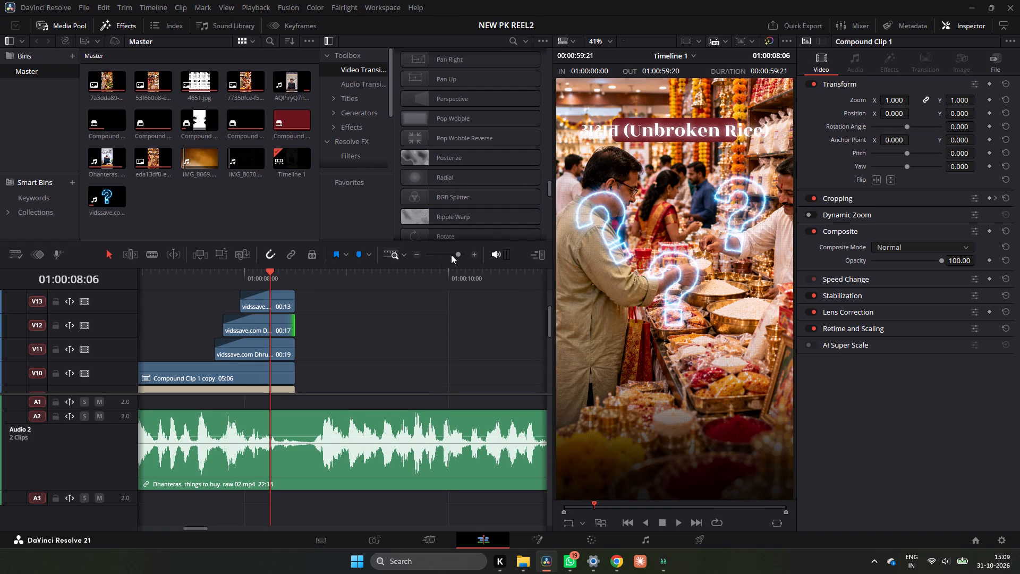
Play the shopping montage from about 01:00:03:03 past its end to check the question marks in context.
click(416, 255)
drag(294, 276, 180, 312)
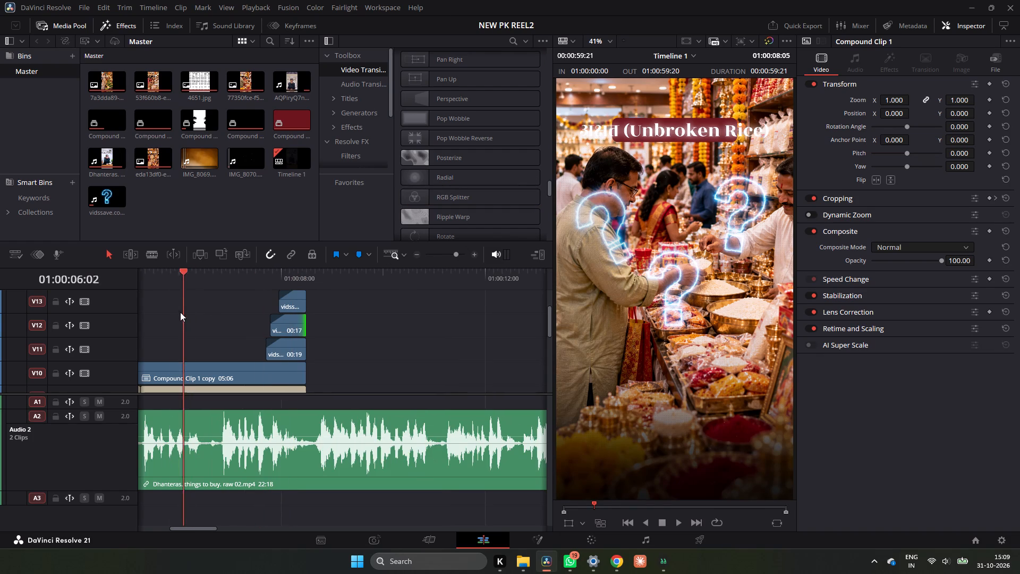
drag(180, 312, 300, 318)
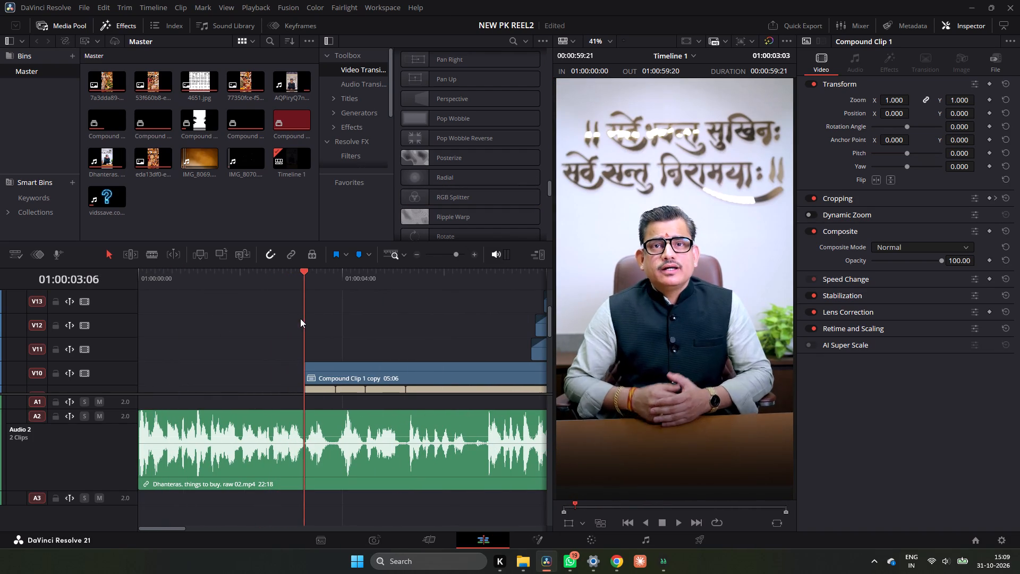
drag(300, 318, 304, 319)
key(space)
key(space)
key(space)
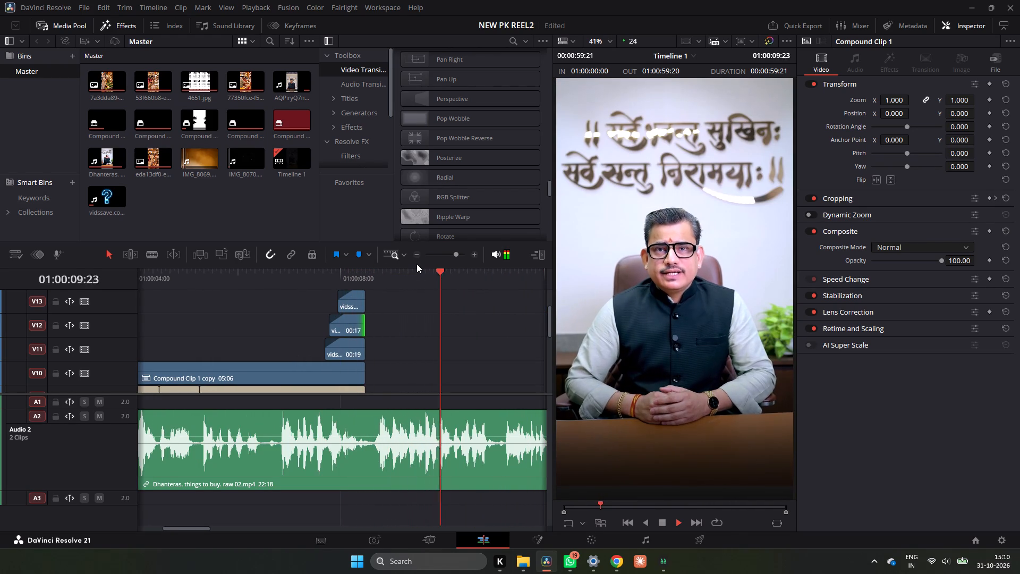
key(space)
Play the speaker section following the montage, from about 01:00:08:12 onward, to review what comes after the question marks.
drag(394, 268, 367, 297)
key(space)
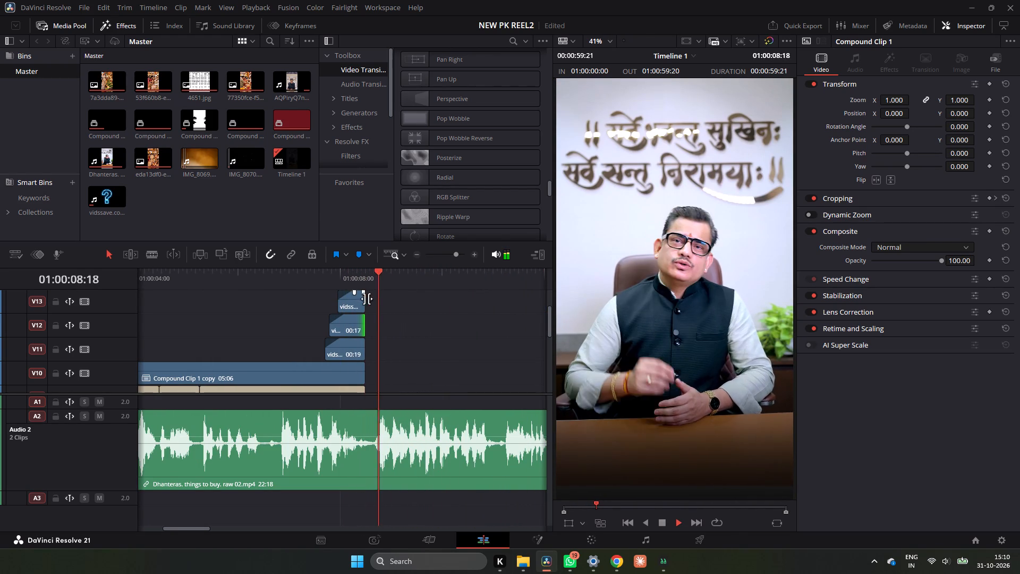
click(415, 257)
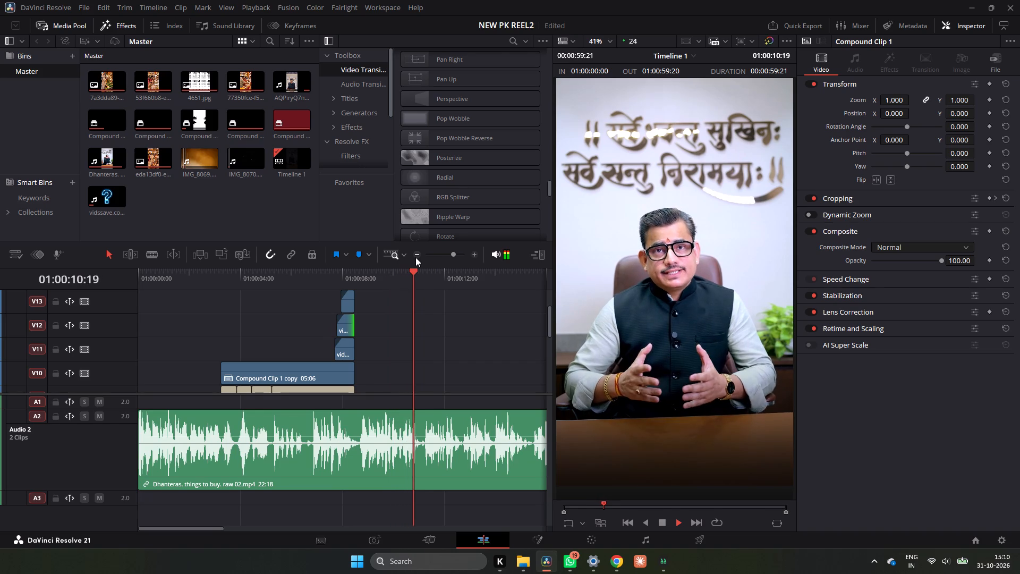
key(space)
click(377, 279)
key(space)
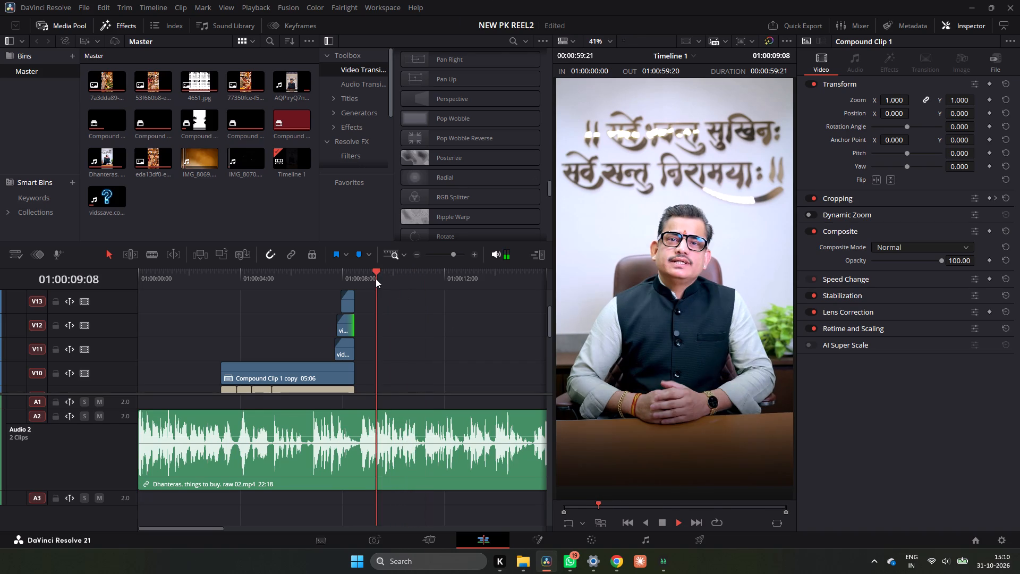
key(space)
key(space)
key(space)
double_click(472, 256)
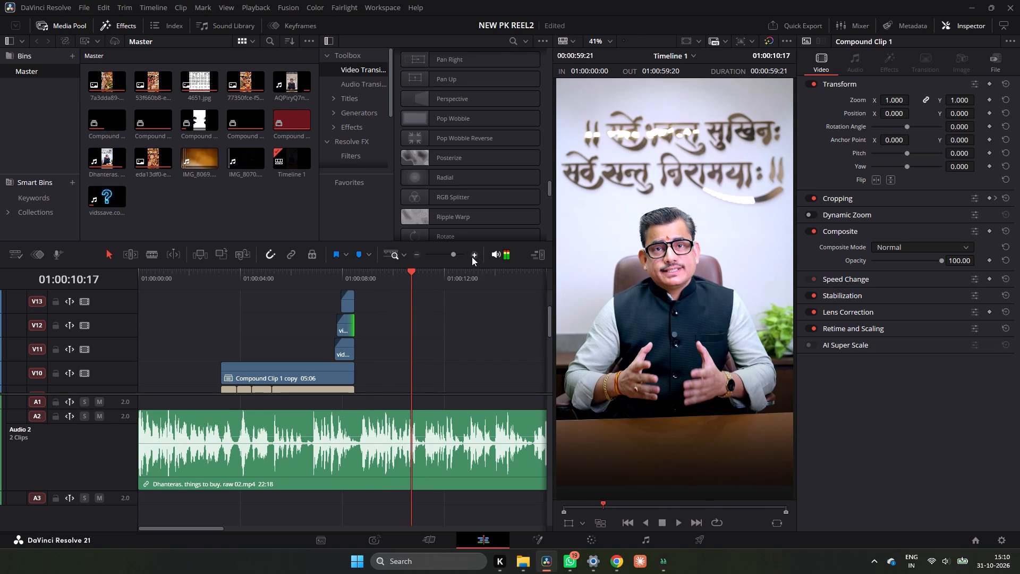
key(space)
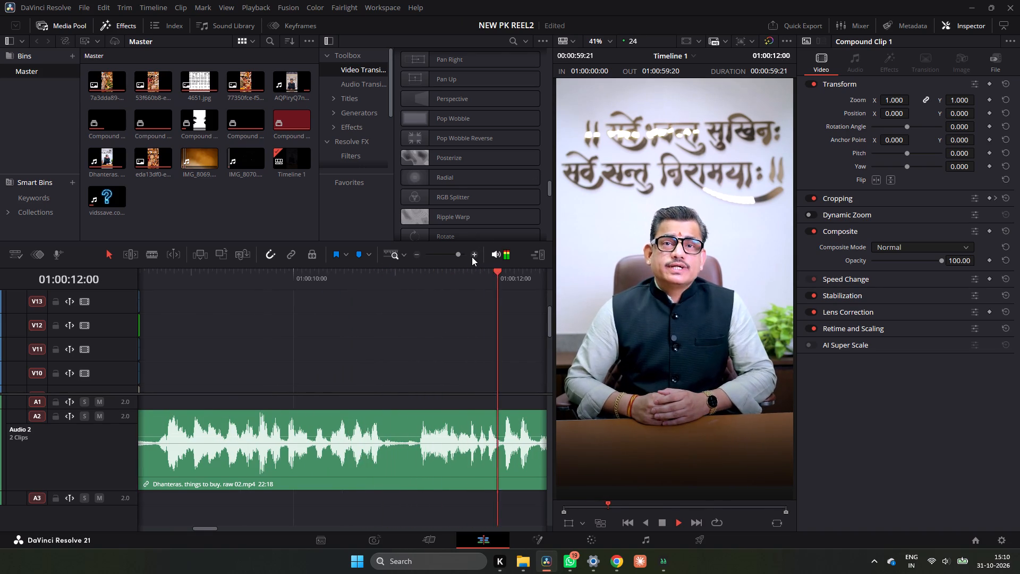
click(419, 257)
click(419, 257)
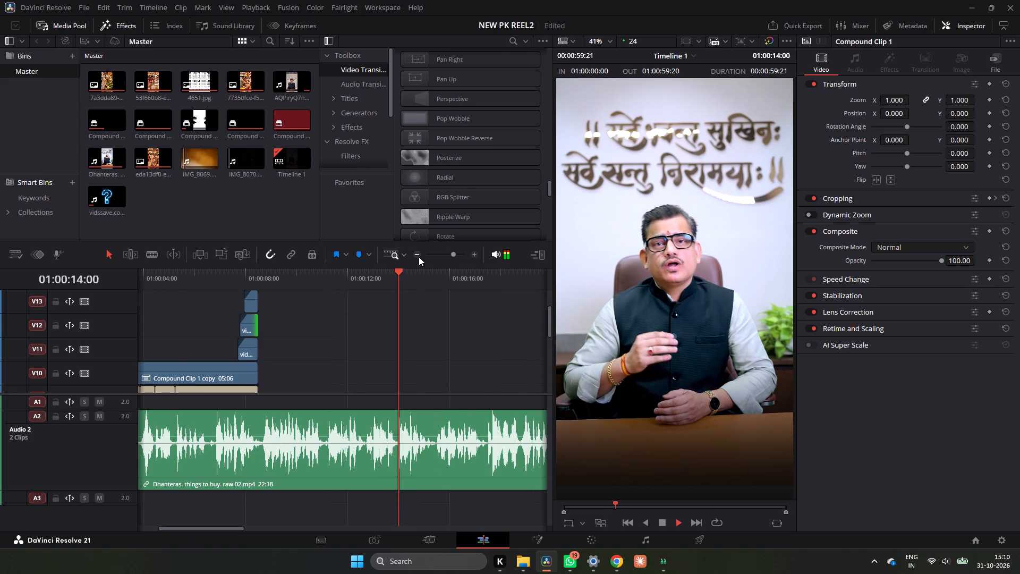
double_click(419, 257)
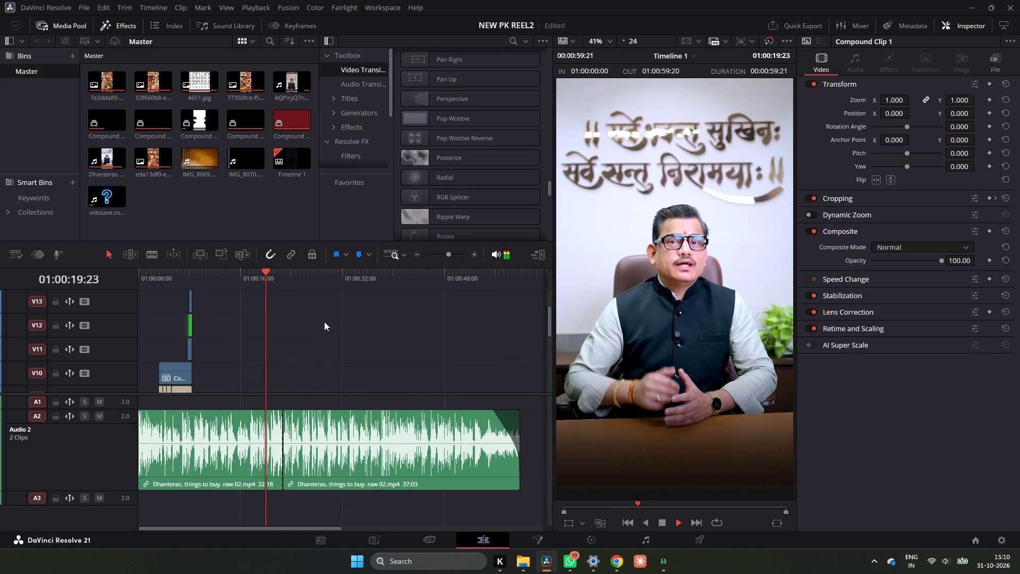
Return to the question-mark overlays and replay them closely from 01:00:07:17, where the V11 overlay begins.
click(183, 282)
key(space)
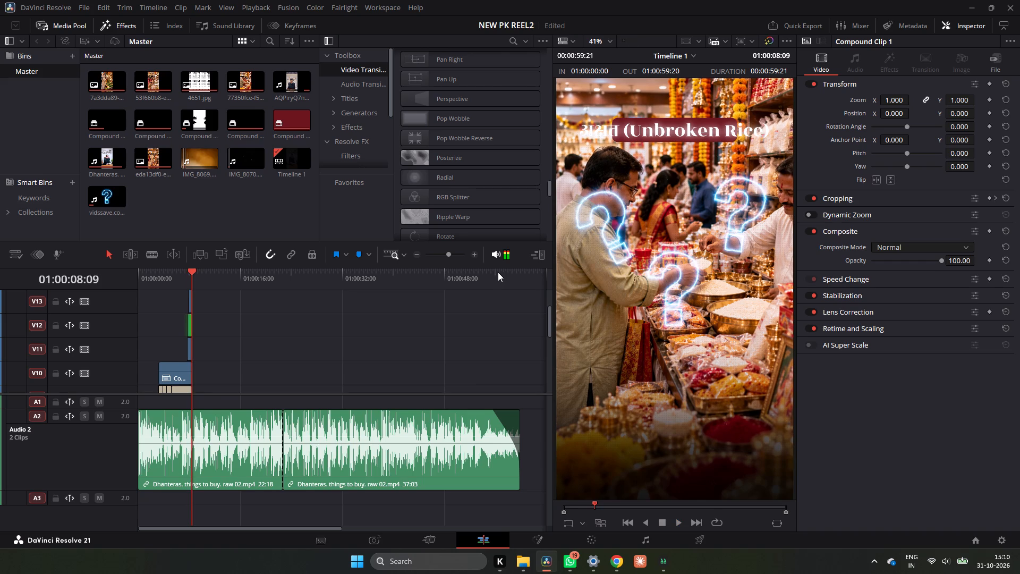
triple_click(477, 253)
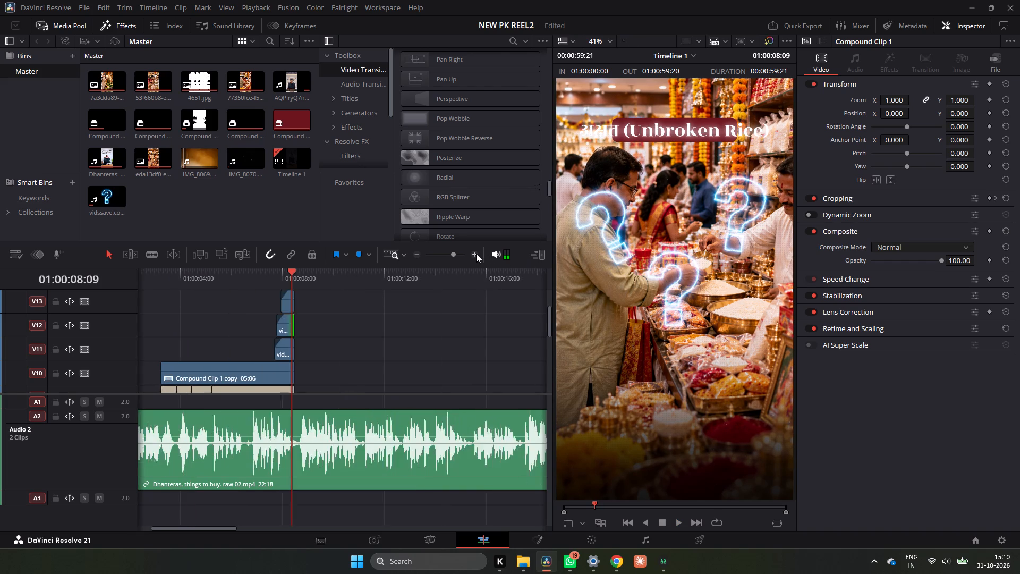
double_click(476, 254)
drag(223, 271, 208, 277)
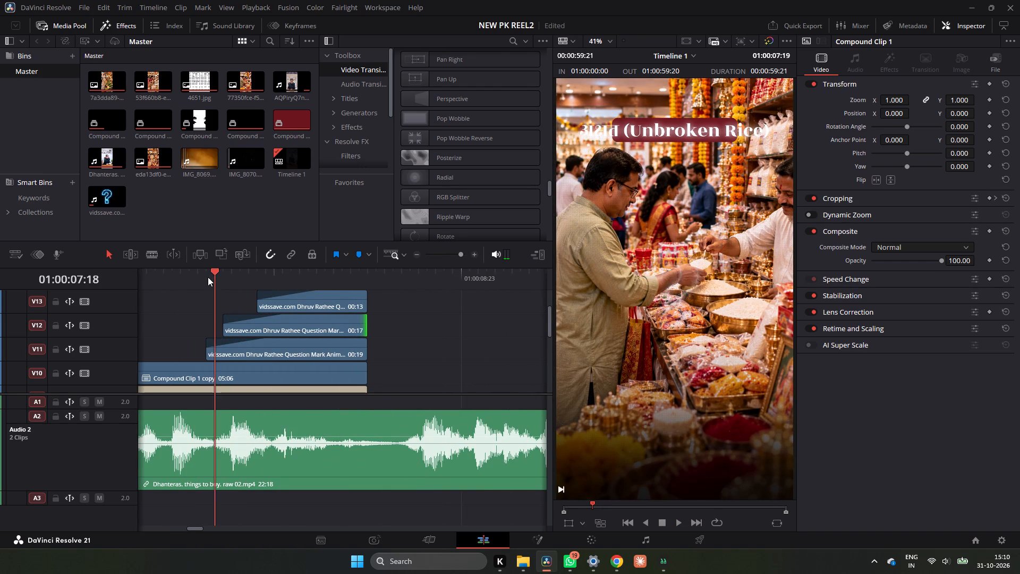
drag(208, 277, 203, 279)
key(space)
key(space)
click(203, 279)
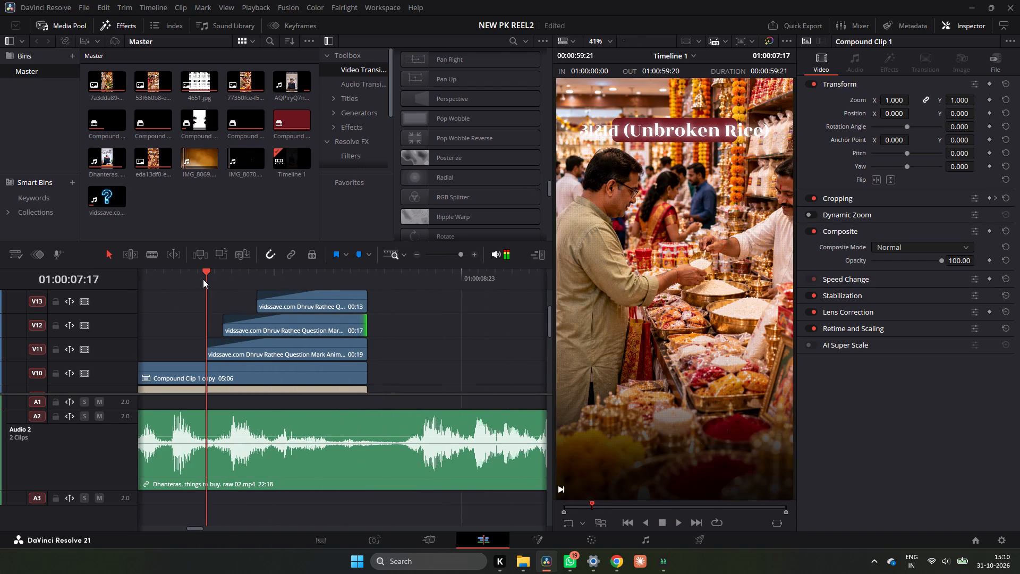
Replay the question-mark overlays from 01:00:07:17, then recheck the item titles from the start of the shopping montage.
key(space)
key(space)
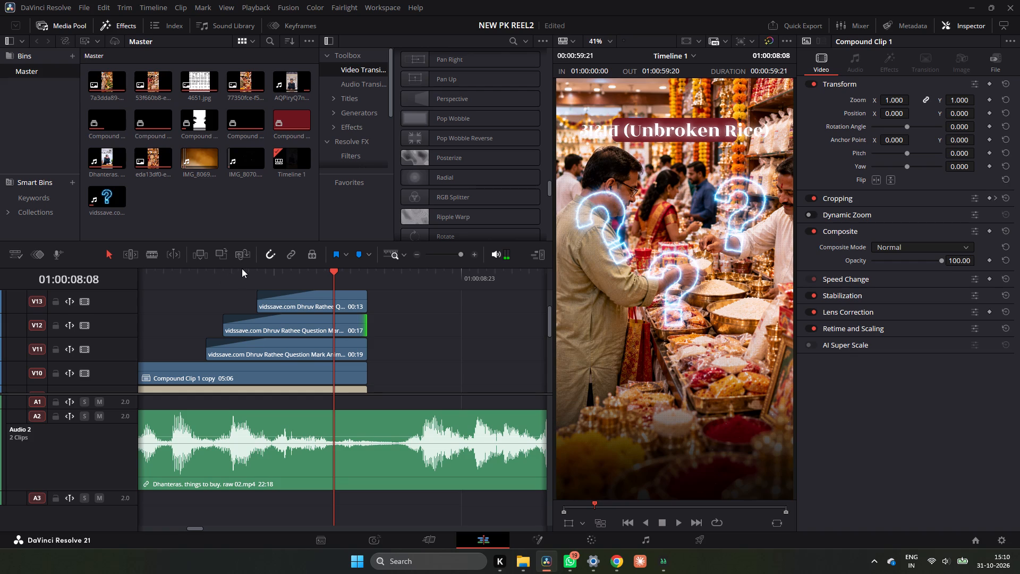
scroll(250, 295, up, 1)
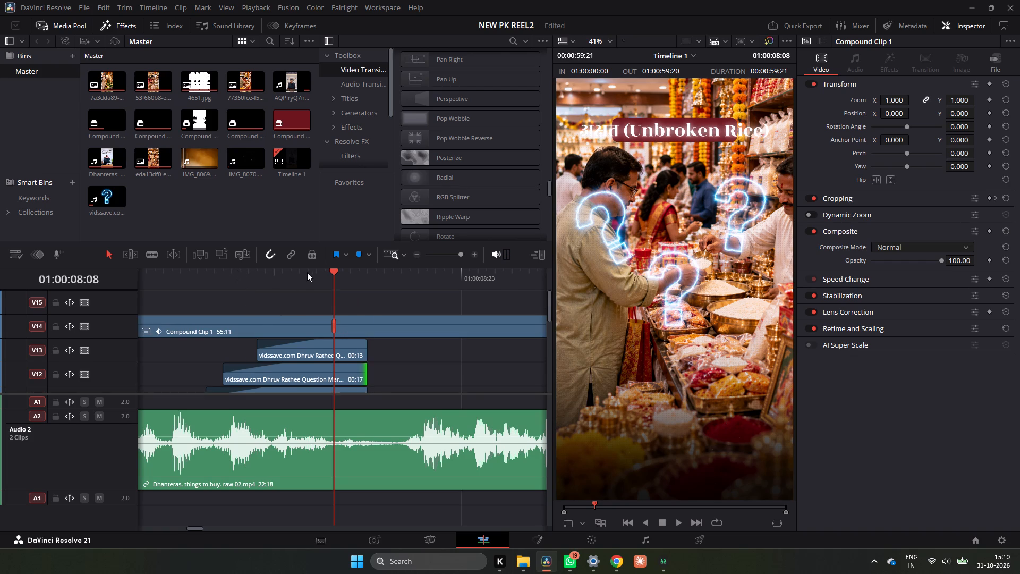
drag(312, 271, 239, 292)
double_click(419, 256)
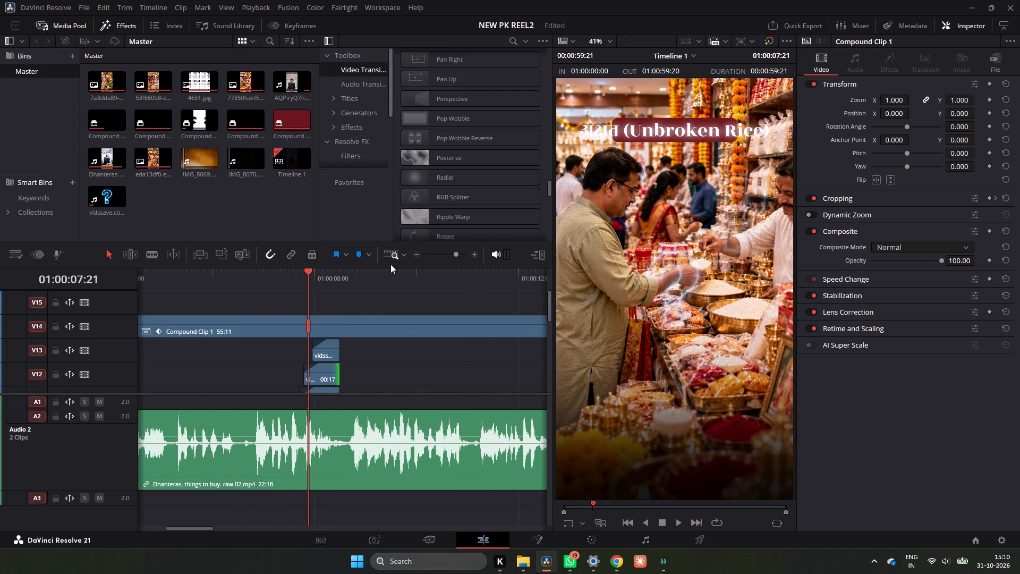
drag(309, 271, 238, 290)
scroll(301, 311, down, 3)
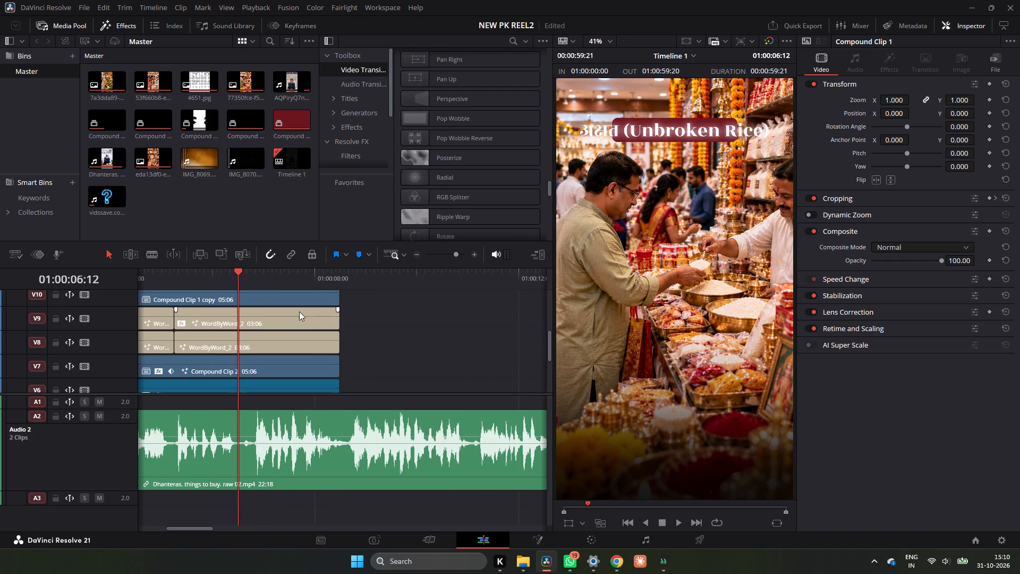
ctrl+scroll(282, 305, up, 3)
drag(293, 283, 292, 282)
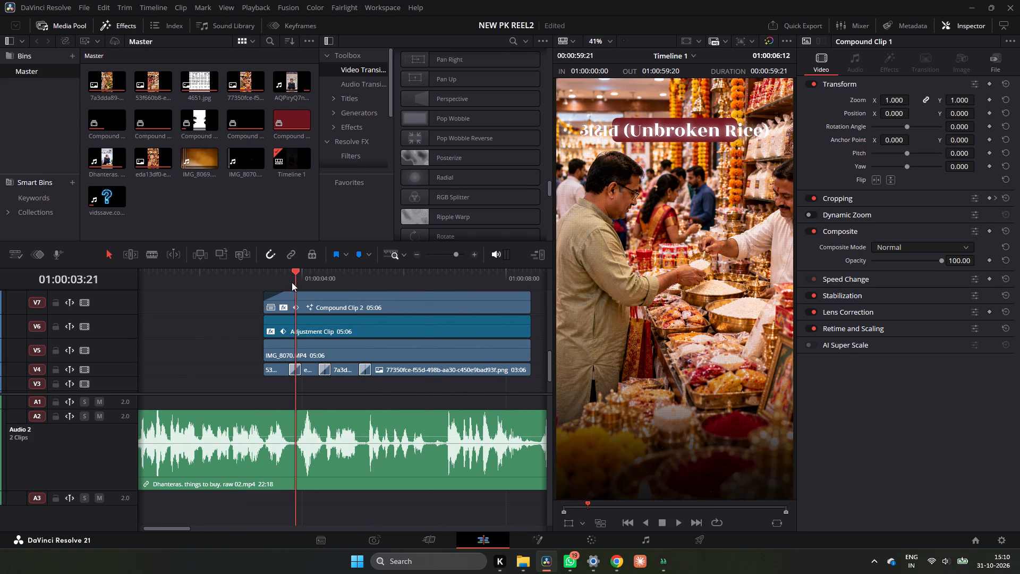
drag(292, 282, 274, 284)
key(space)
key(space)
key(space)
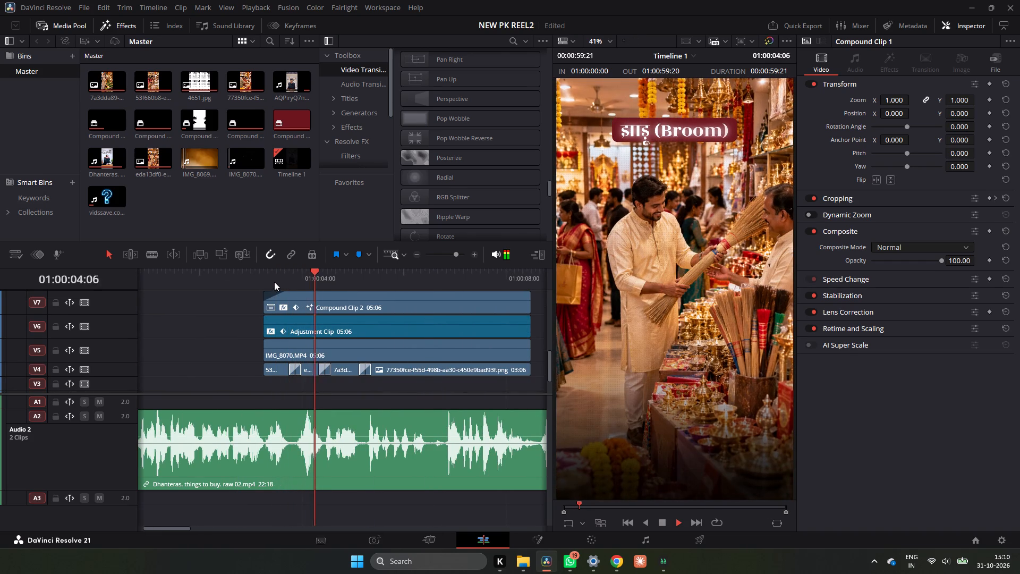
key(space)
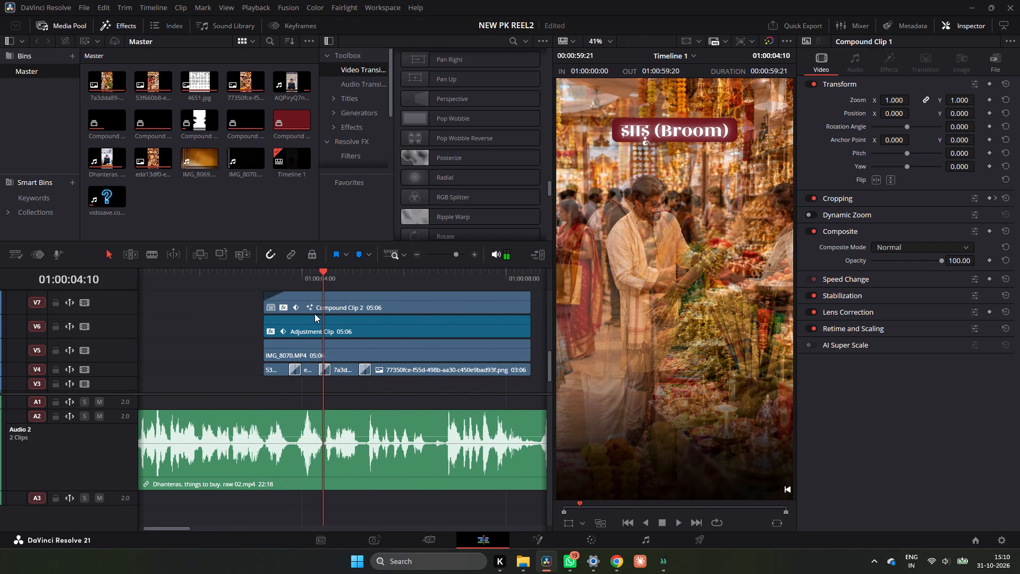
Set the Y position of both Broom title layers on V8 and V9 to 730 and replay them over the maroon banner.
scroll(315, 314, up, 2)
scroll(315, 314, down, 1)
click(315, 314)
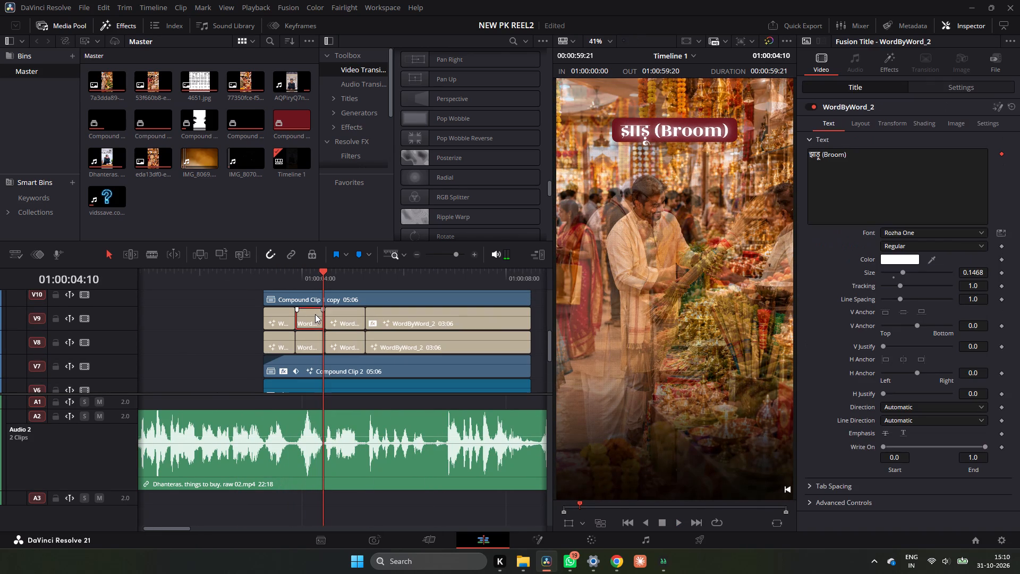
ctrl+click(306, 344)
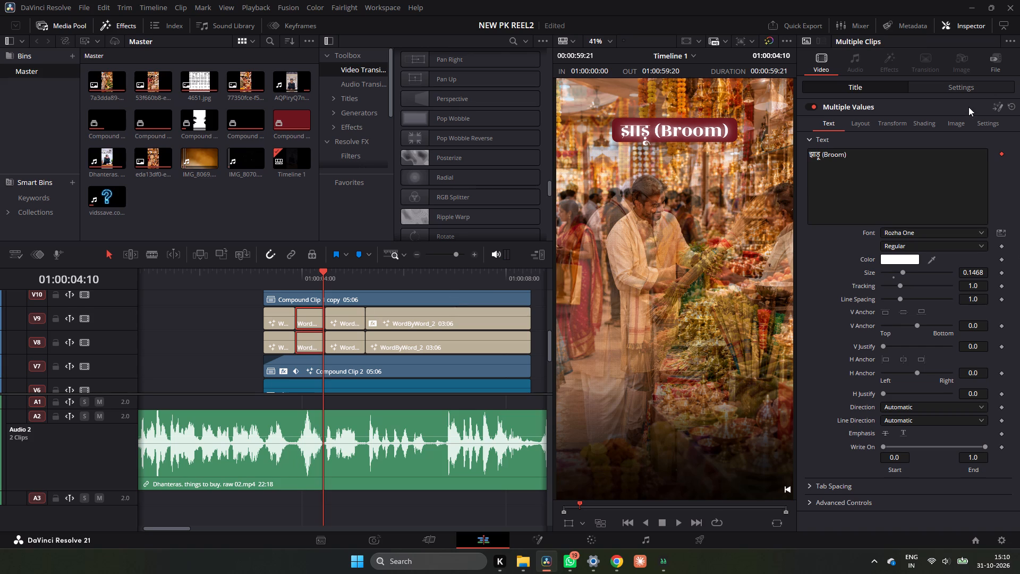
click(971, 88)
drag(965, 135, 973, 139)
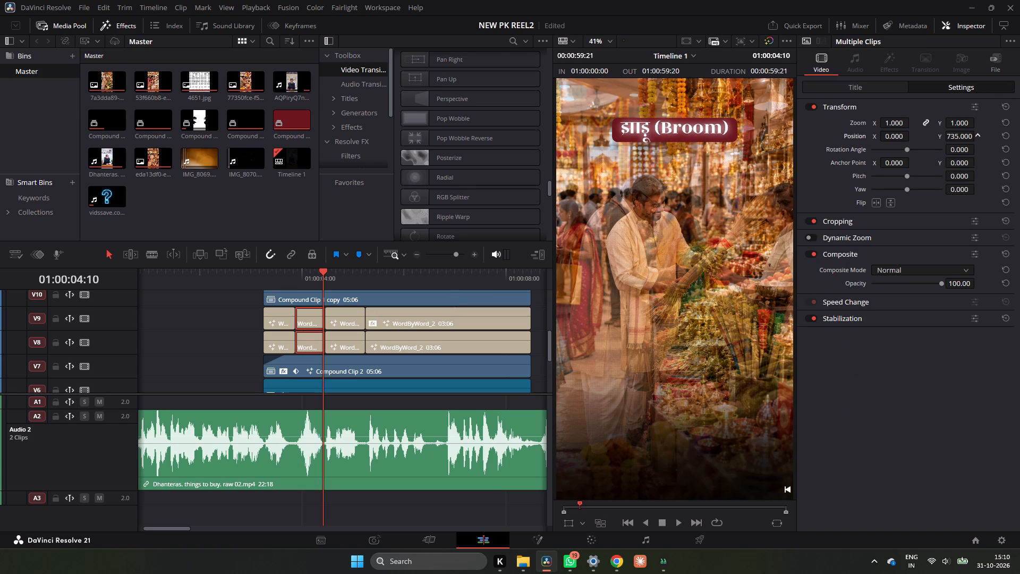
drag(973, 139, 970, 145)
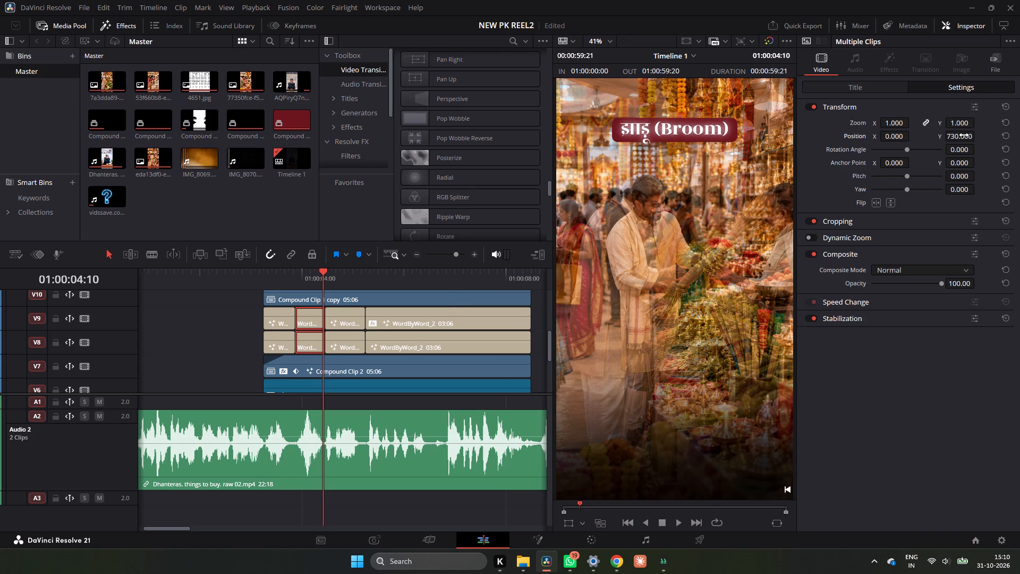
click(300, 283)
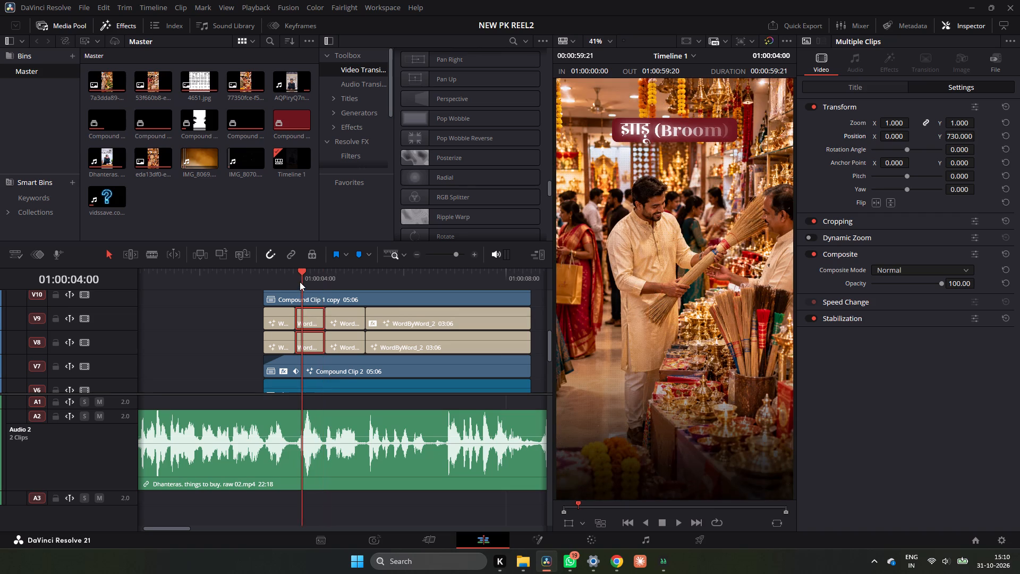
key(space)
key(space)
key(space)
key(space)
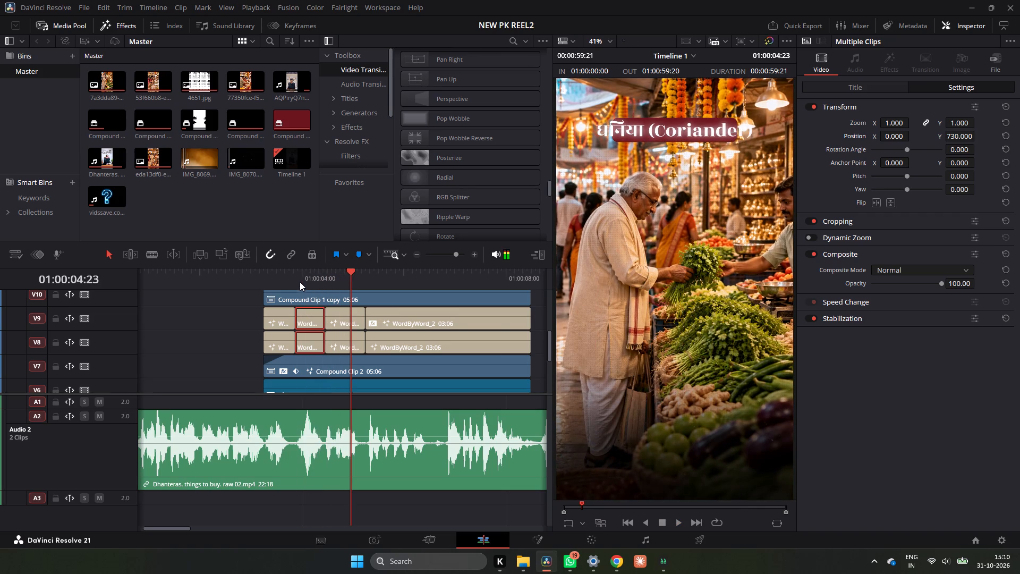
Split the maroon banner, Compound Clip 2 on V7, at 01:00:04:11 where the Coriander title begins.
scroll(345, 319, down, 2)
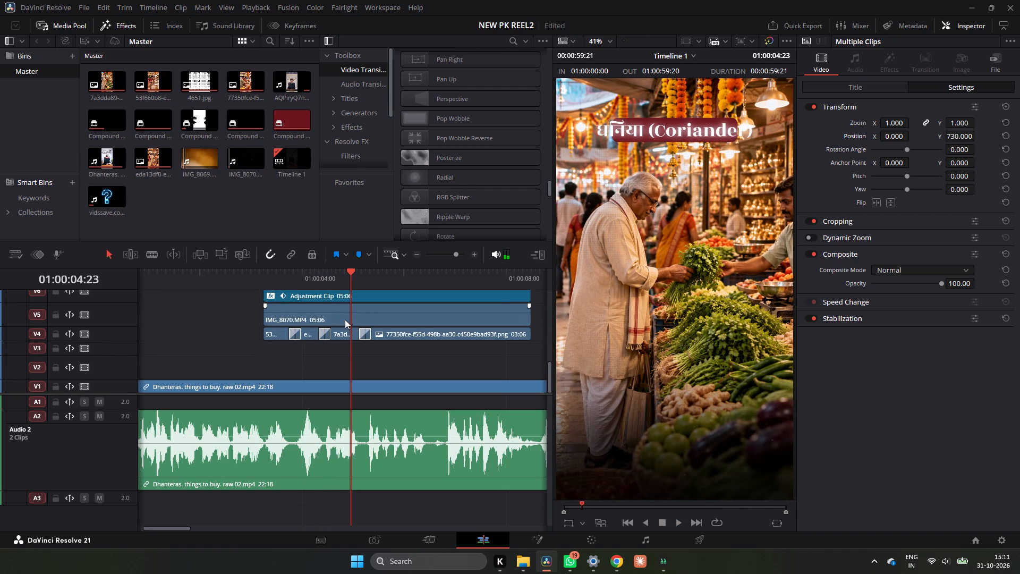
click(345, 332)
click(355, 320)
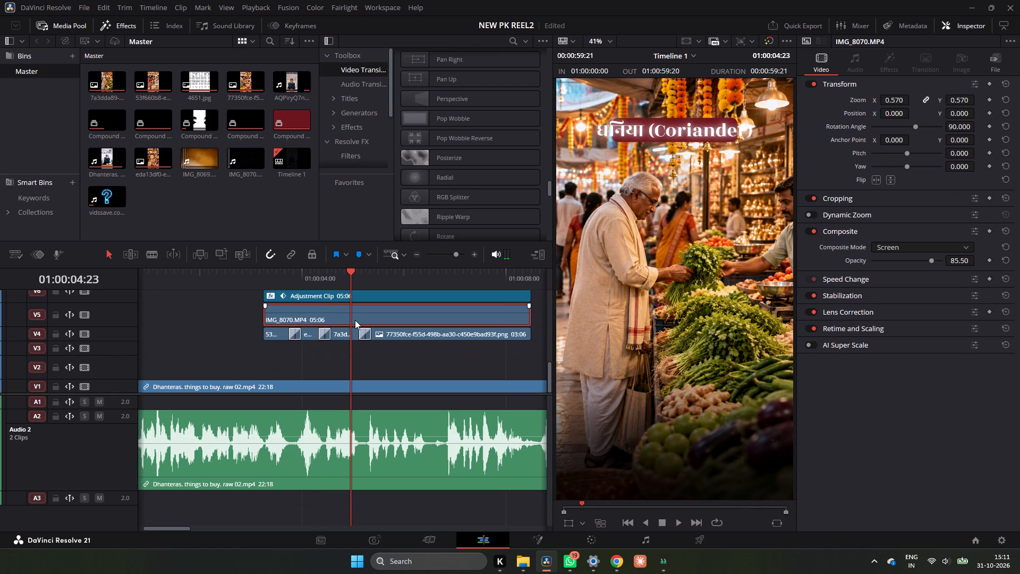
scroll(355, 320, up, 2)
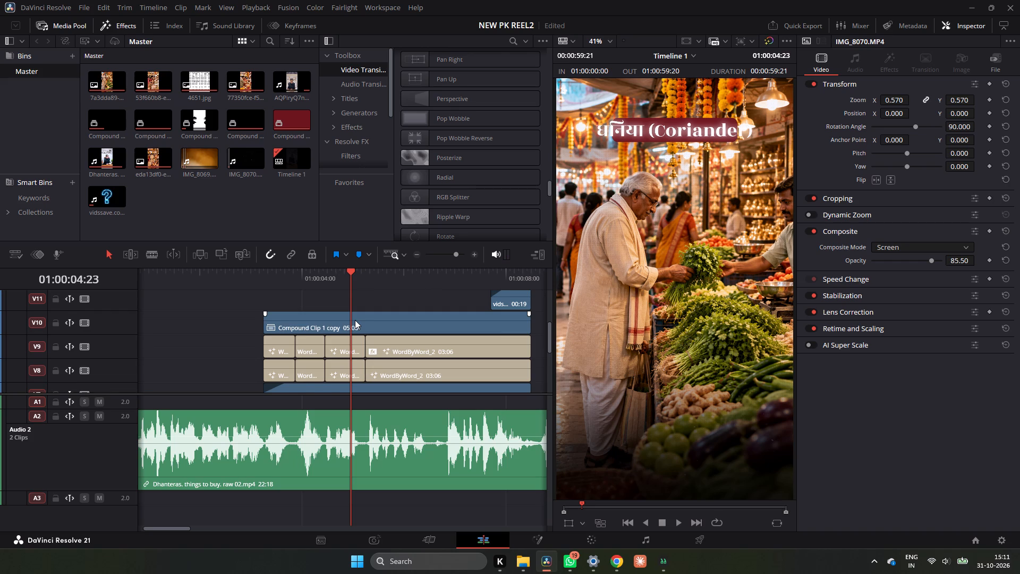
scroll(355, 320, down, 1)
click(349, 325)
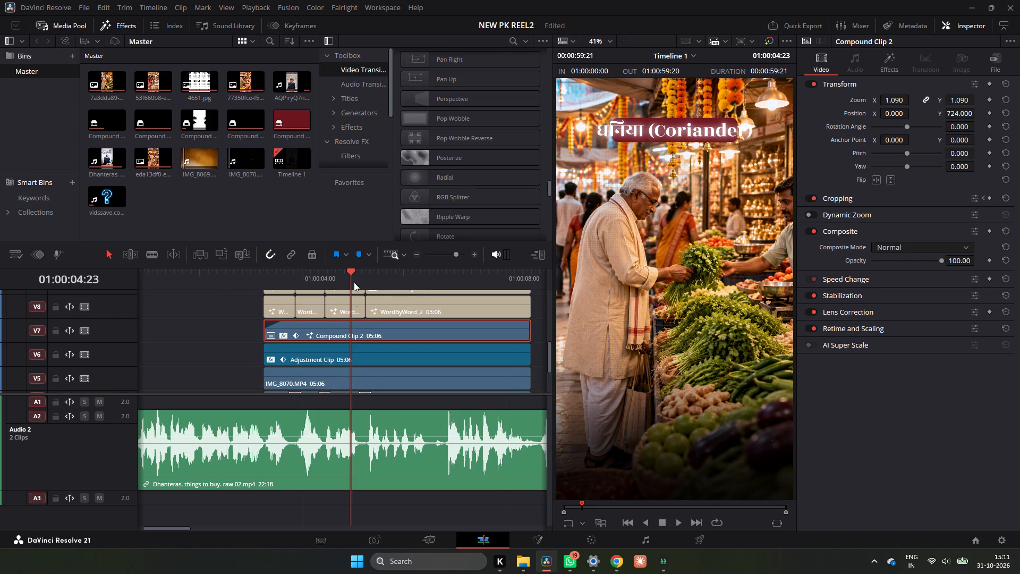
drag(351, 273, 324, 286)
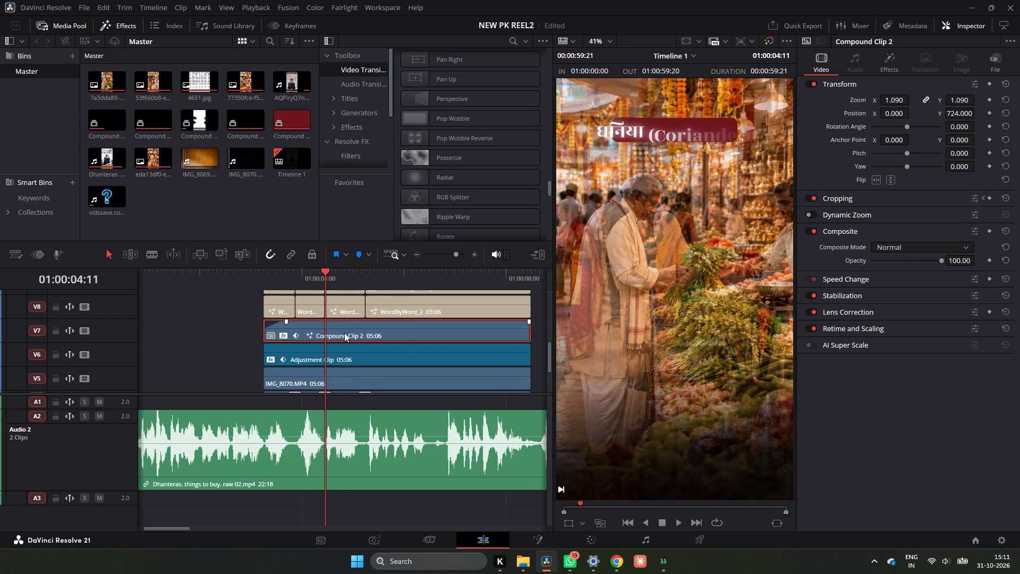
key(ctrl+b)
Scale the banner segment after the 01:00:04:11 cut to a zoom of 1.440 and play it behind the Coriander title.
click(351, 327)
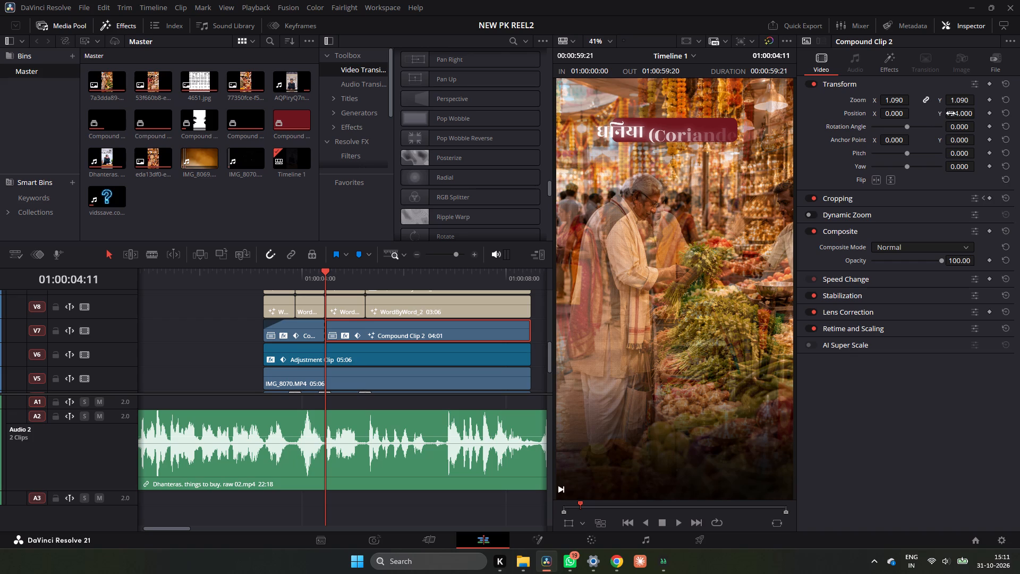
drag(962, 98, 980, 98)
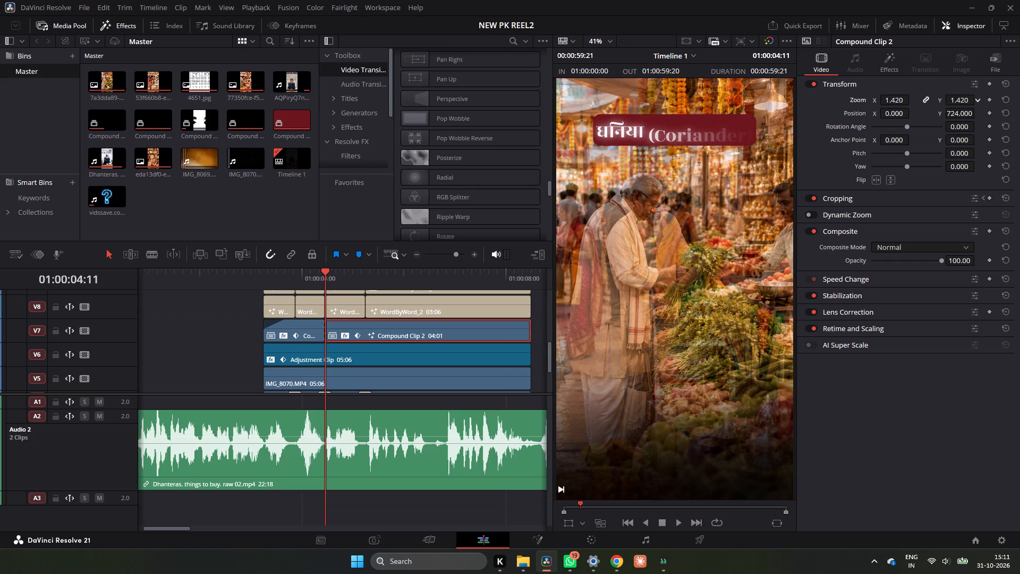
drag(980, 98, 979, 98)
key(space)
key(space)
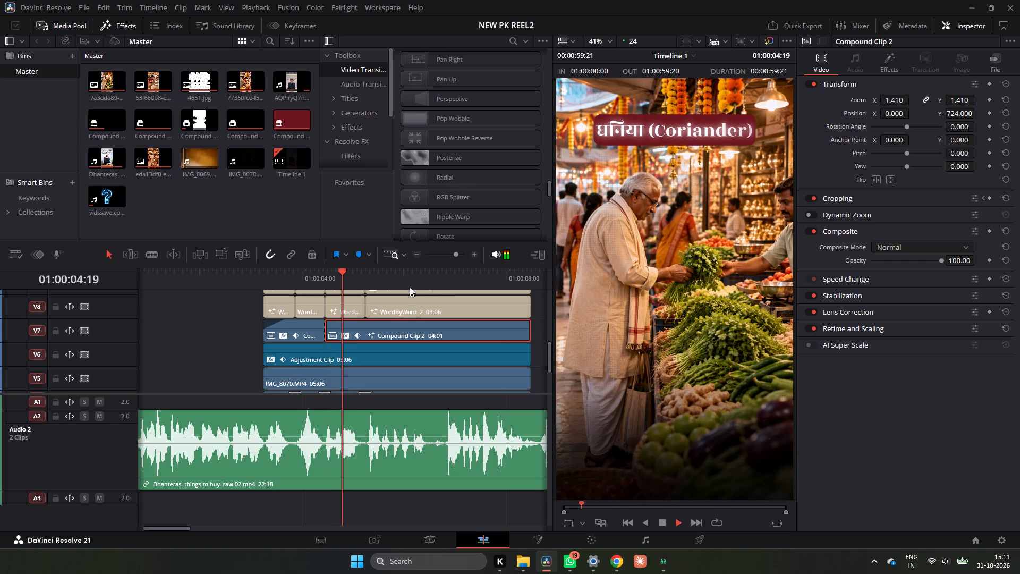
click(965, 102)
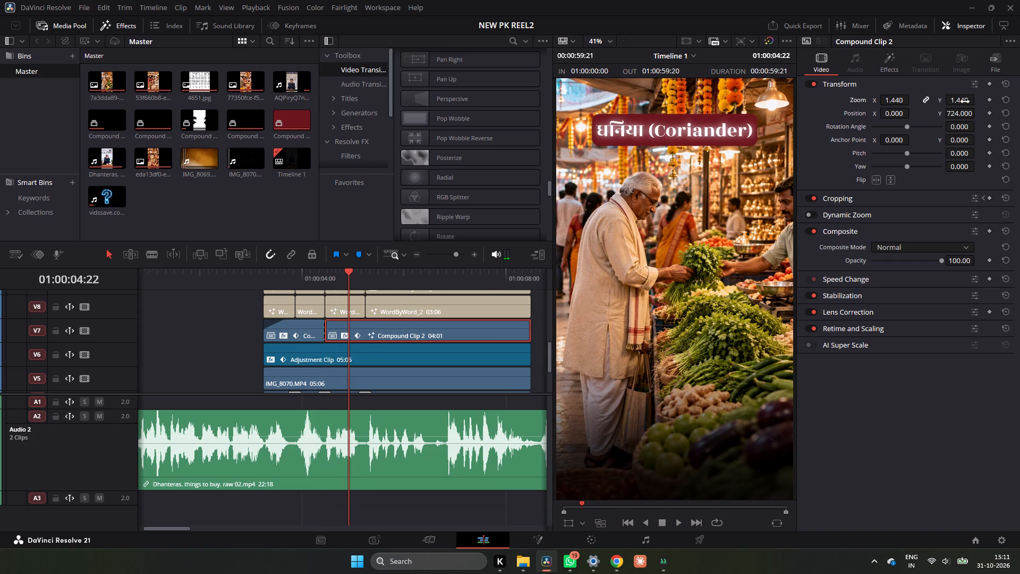
key(space)
key(space)
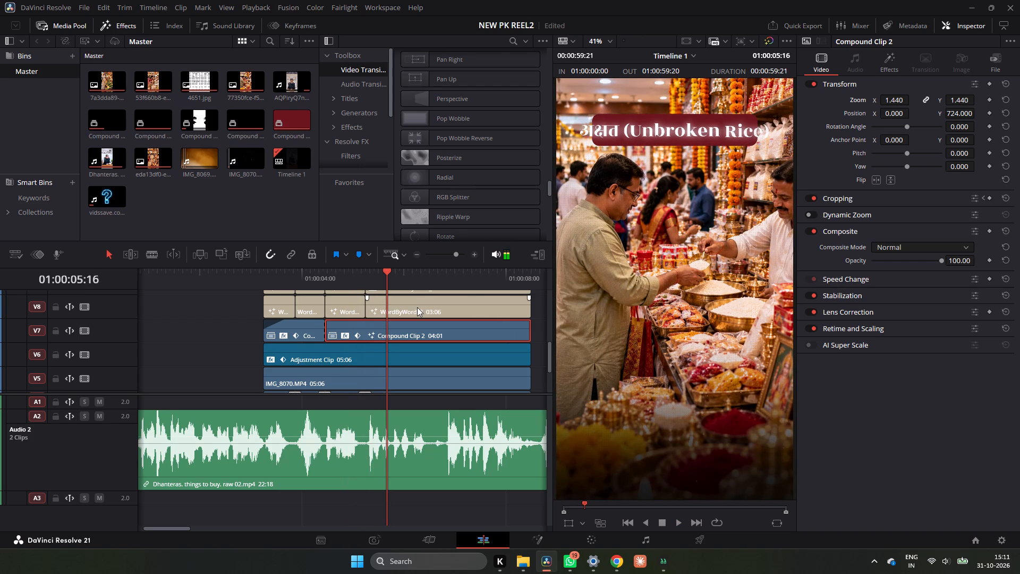
Reduce the zoom of both Unbroken Rice title layers on V8 and V9 to 0.890.
scroll(418, 307, up, 1)
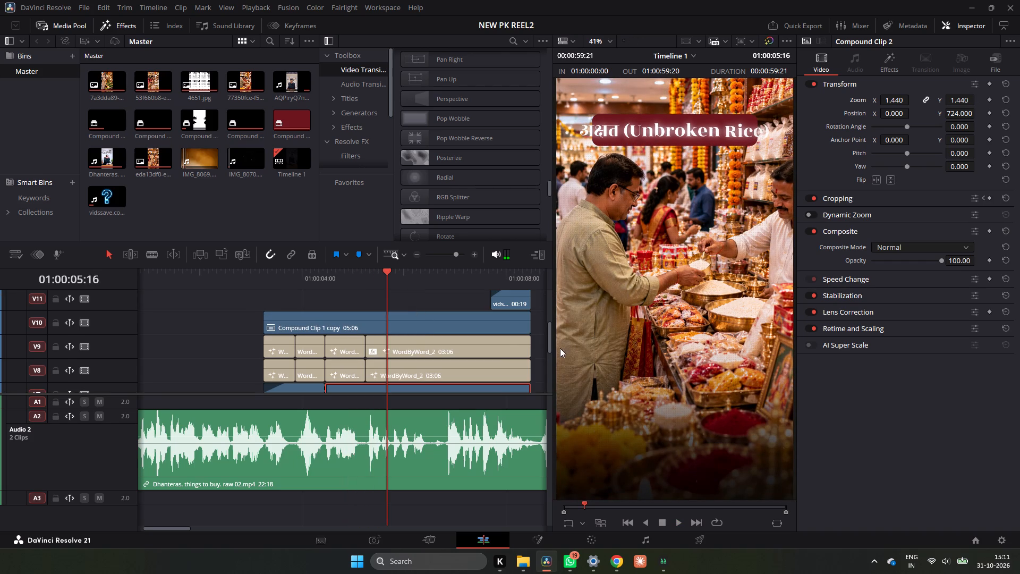
drag(534, 343, 538, 353)
drag(541, 359, 522, 373)
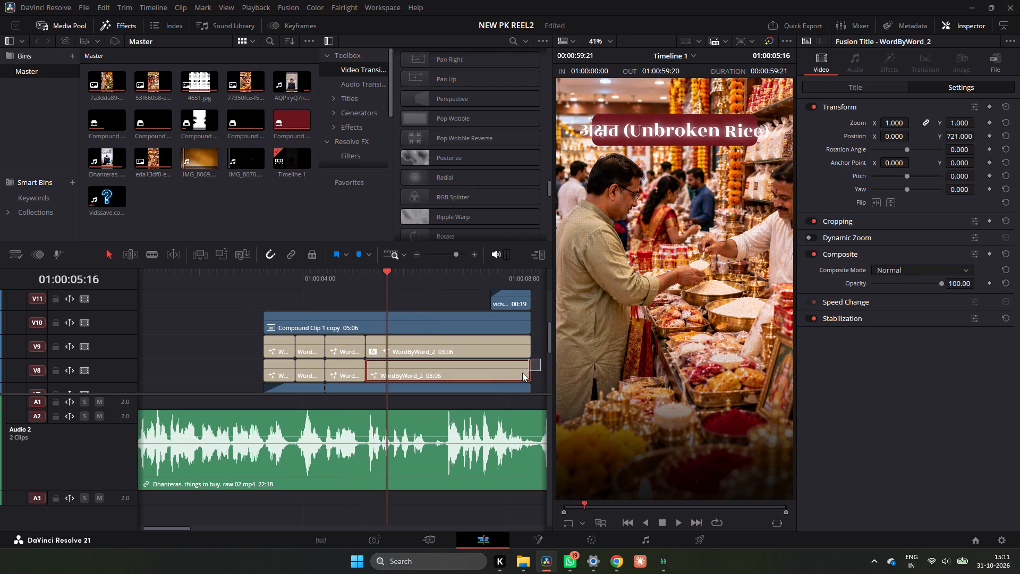
drag(522, 373, 488, 354)
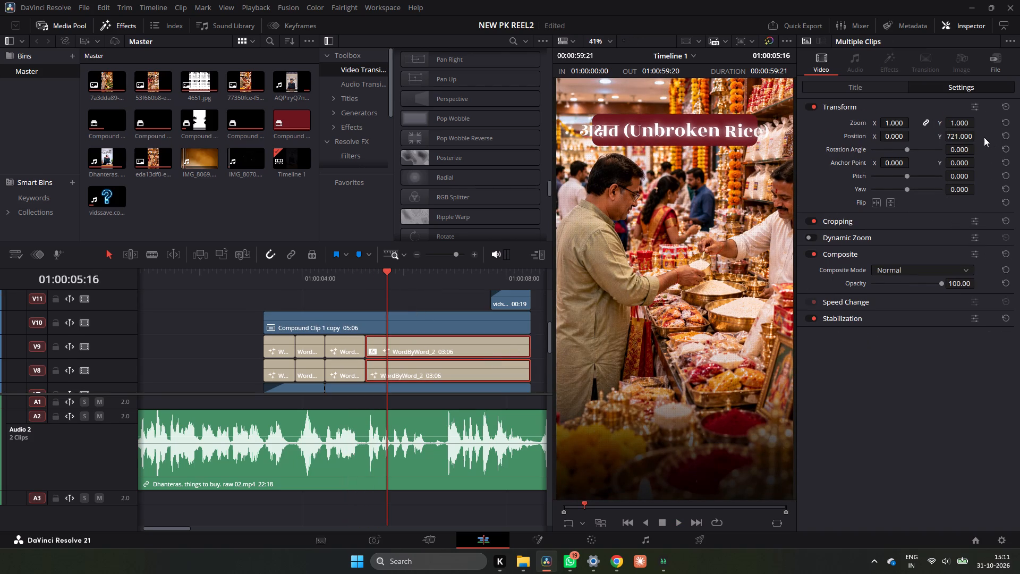
drag(892, 124, 887, 132)
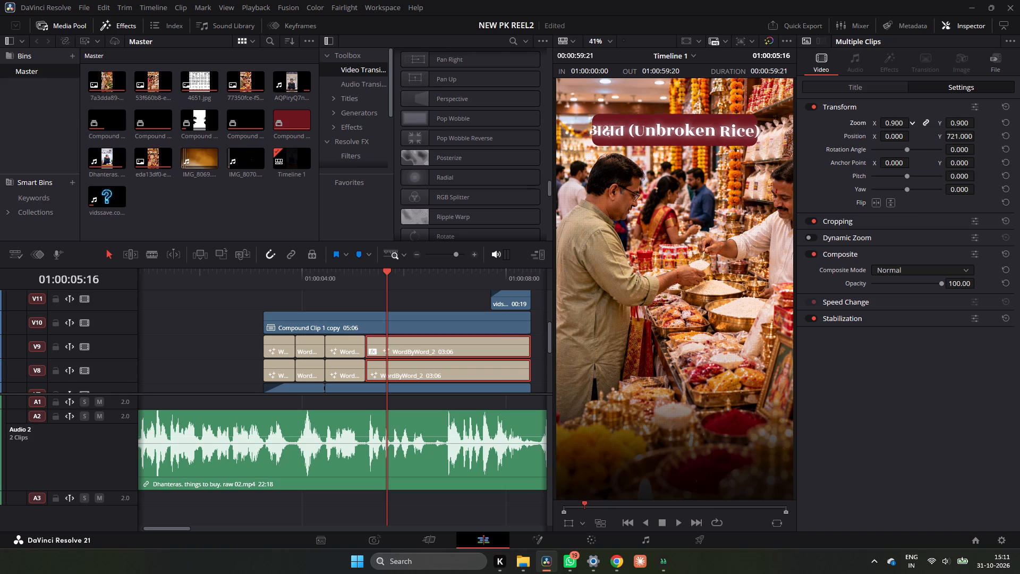
drag(887, 132, 886, 133)
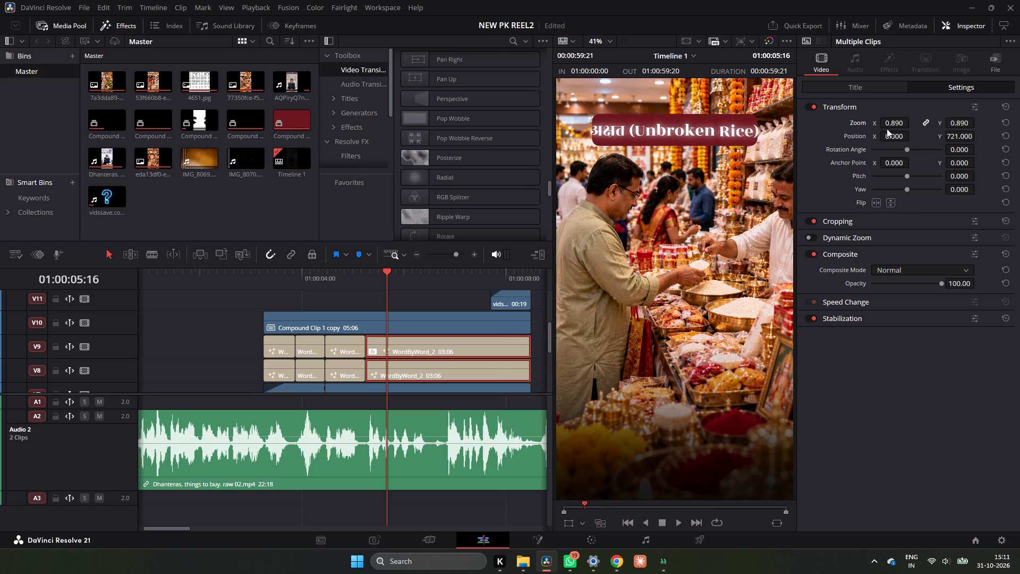
Split the banner on V7 again at 01:00:05:06, where the Unbroken Rice title begins.
scroll(547, 332, down, 1)
click(486, 325)
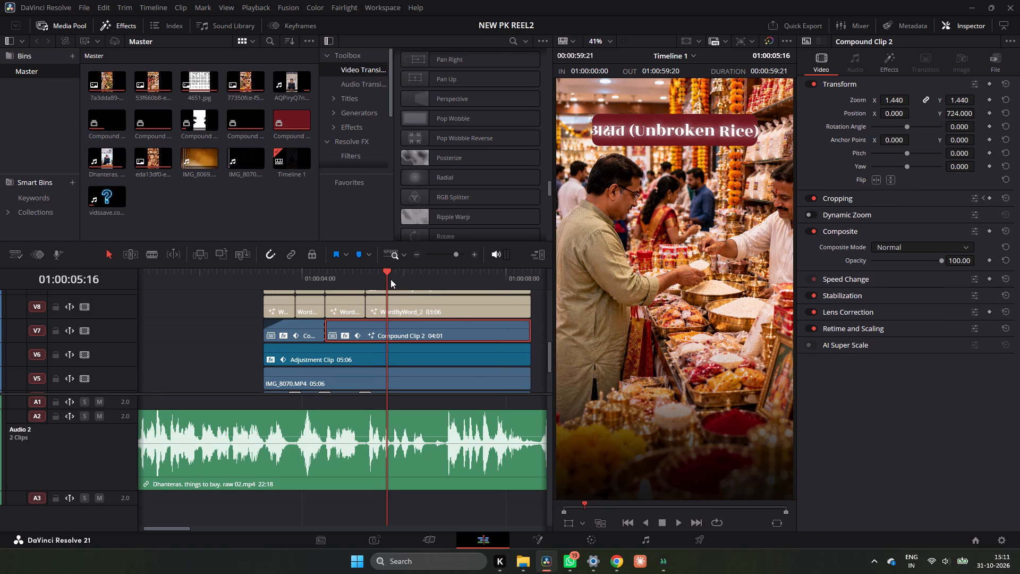
drag(389, 279, 365, 283)
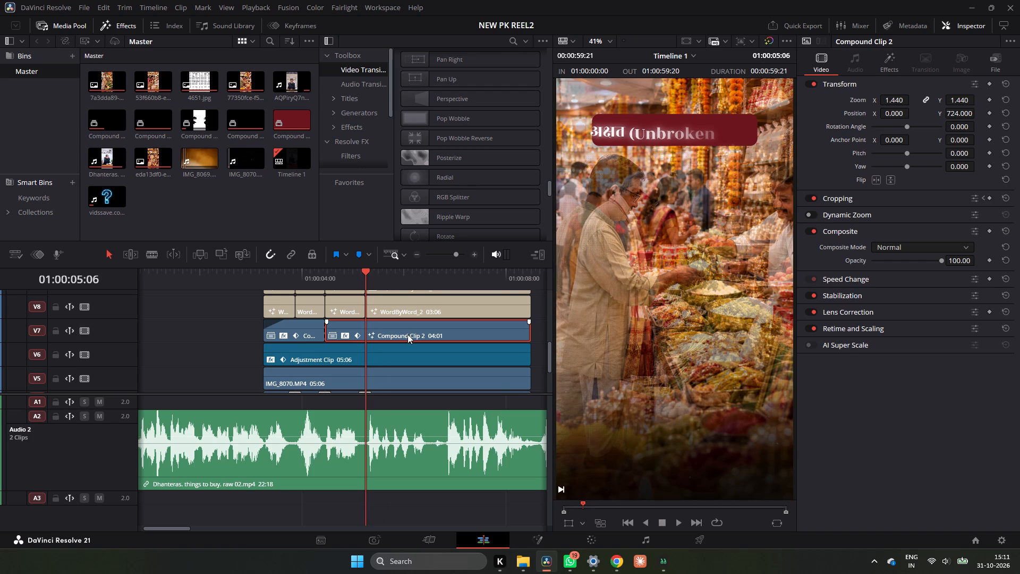
key(ctrl+b)
Scale the last banner segment to a zoom of 1.550 and play it behind the Unbroken Rice title.
click(407, 334)
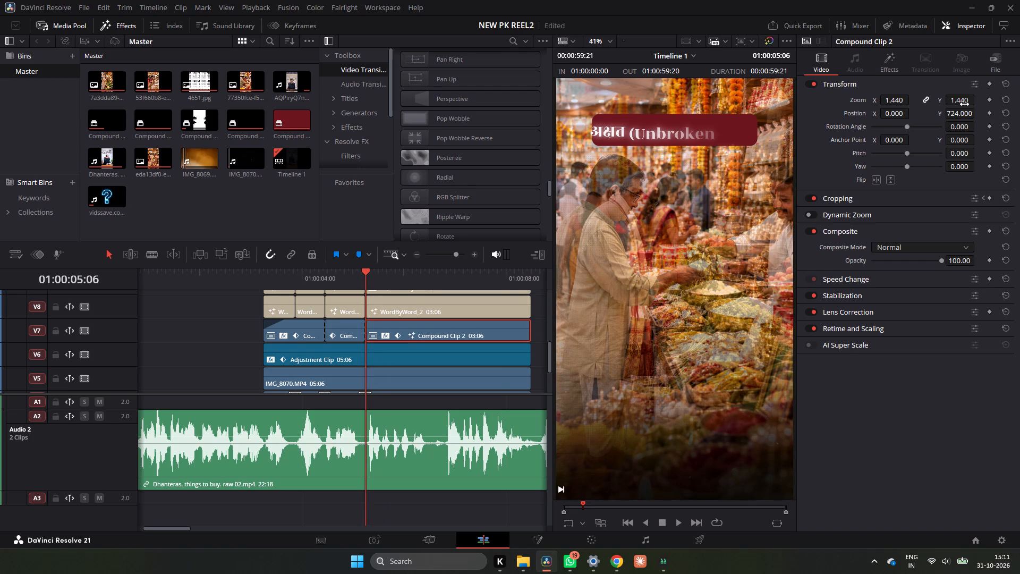
drag(967, 98, 972, 103)
click(967, 99)
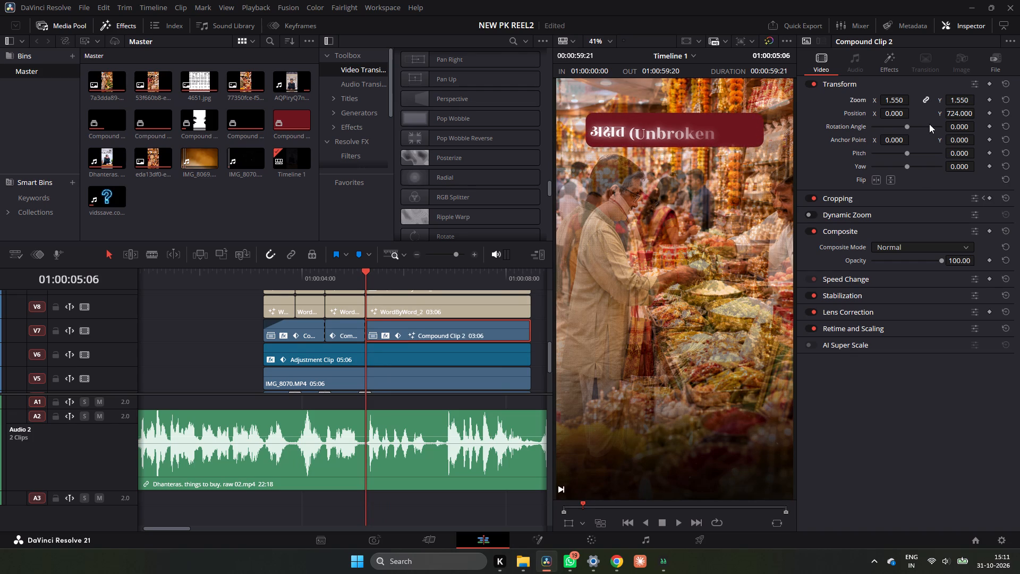
key(space)
key(space)
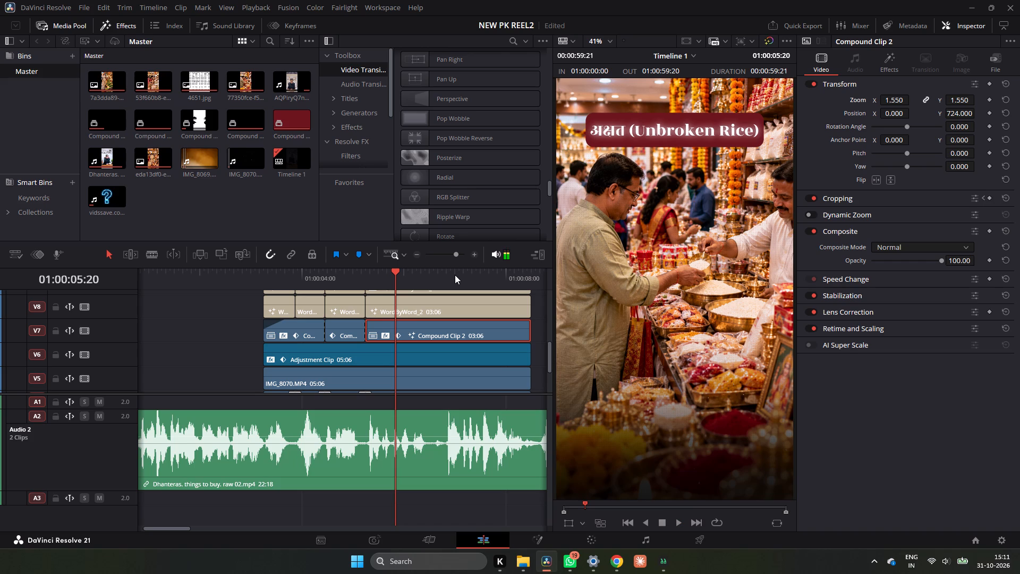
key(space)
key(space)
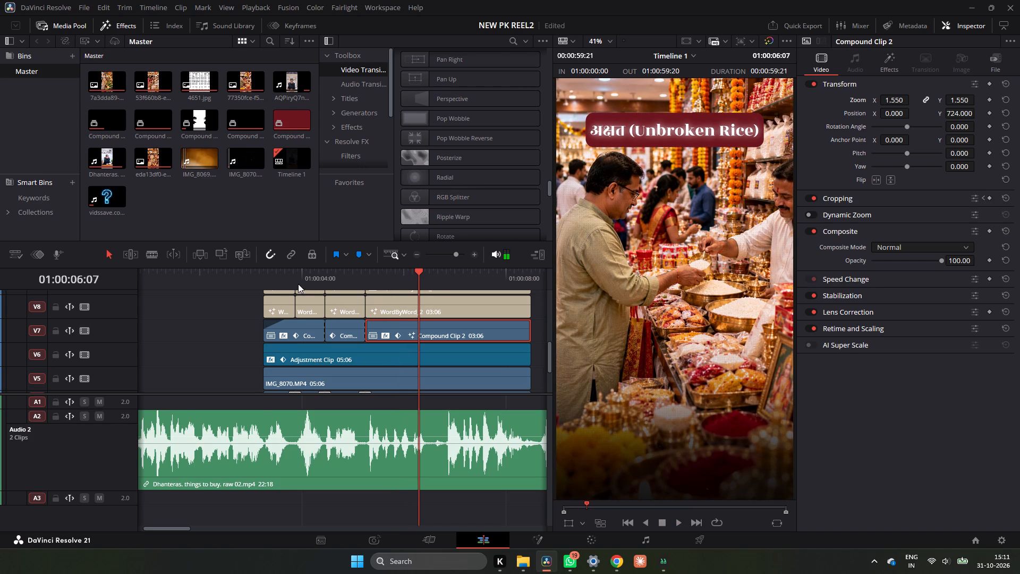
Replay the shopping montage repeatedly from its opening through the Unbroken Rice title, checking the title banners and the cut back to the speaker.
click(269, 281)
key(space)
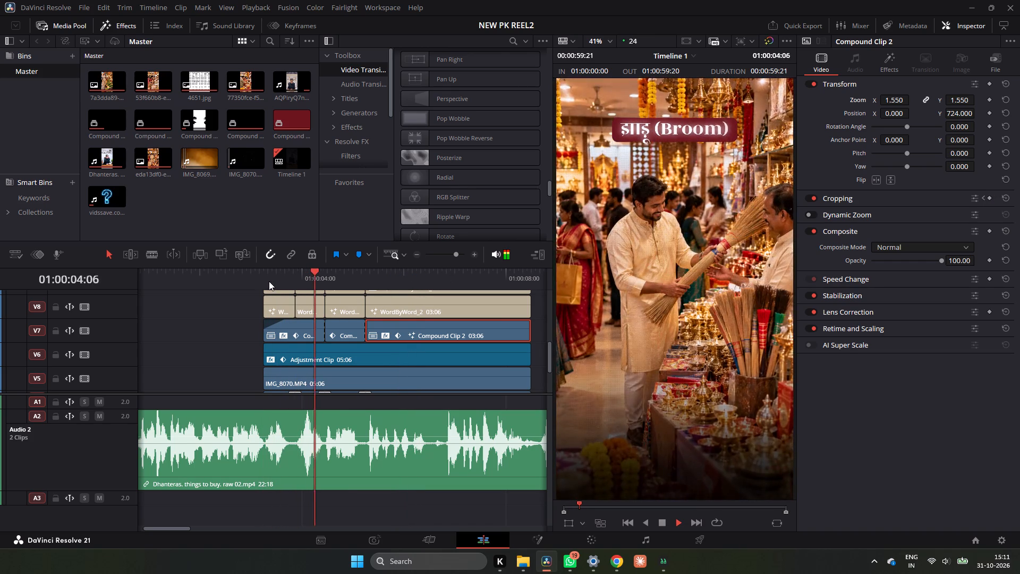
key(space)
key(space)
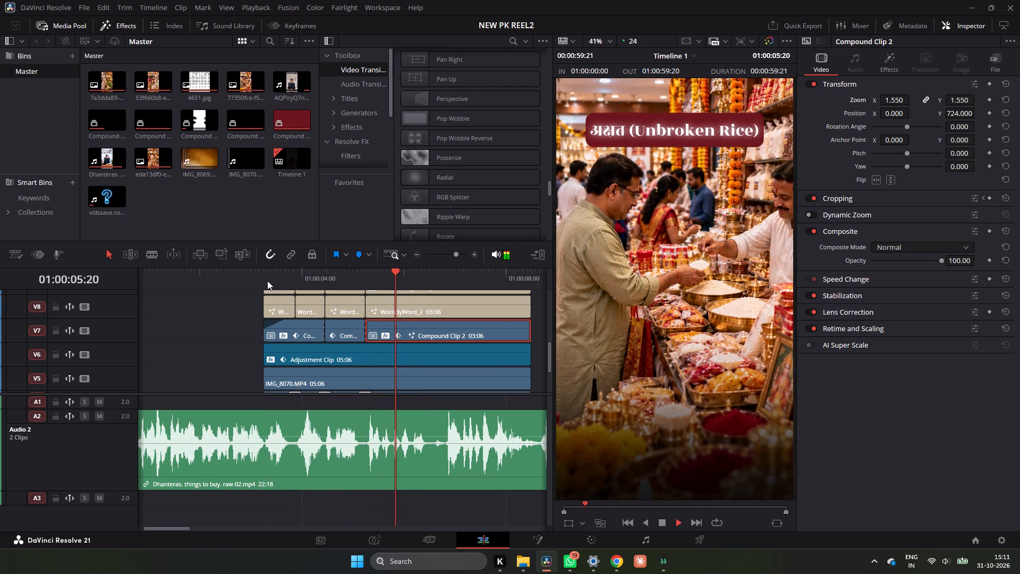
key(space)
click(282, 277)
key(space)
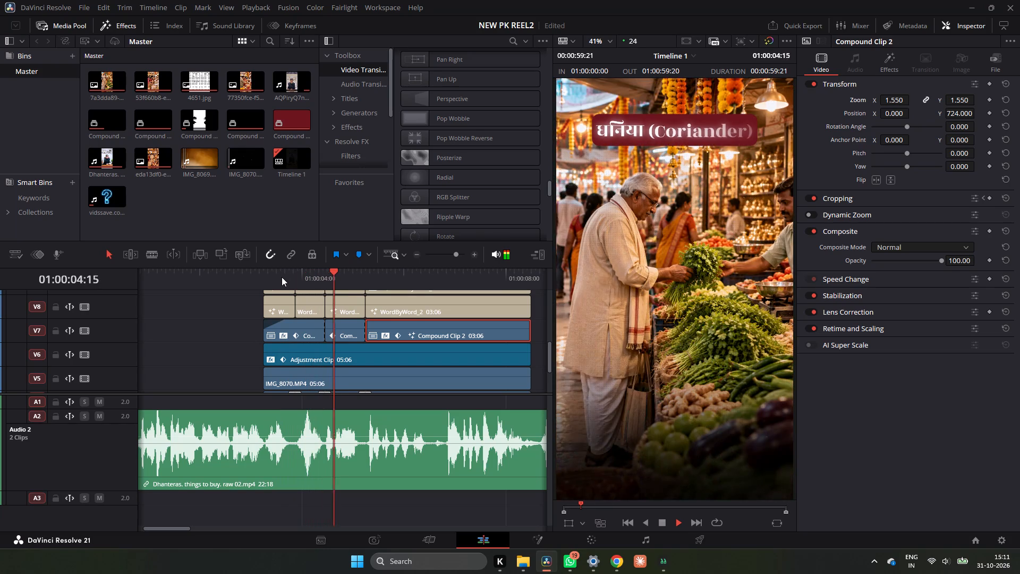
key(space)
key(space)
key(space)
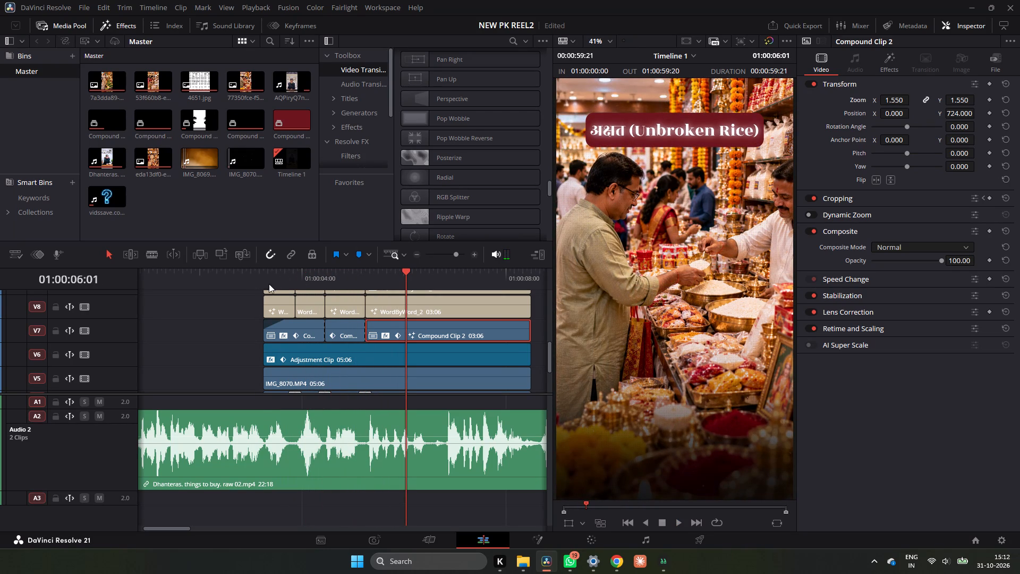
click(266, 280)
key(space)
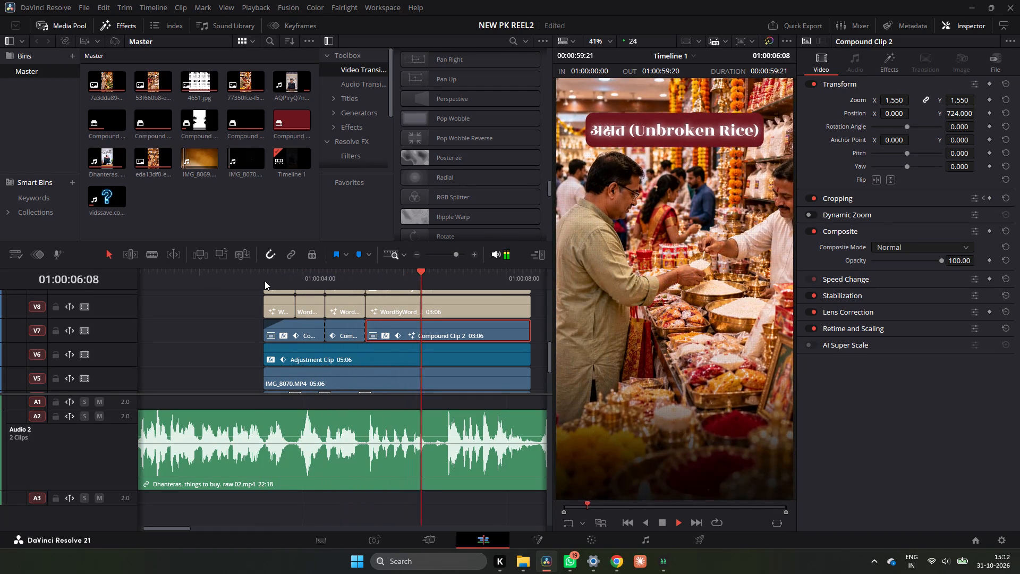
key(space)
click(272, 277)
key(space)
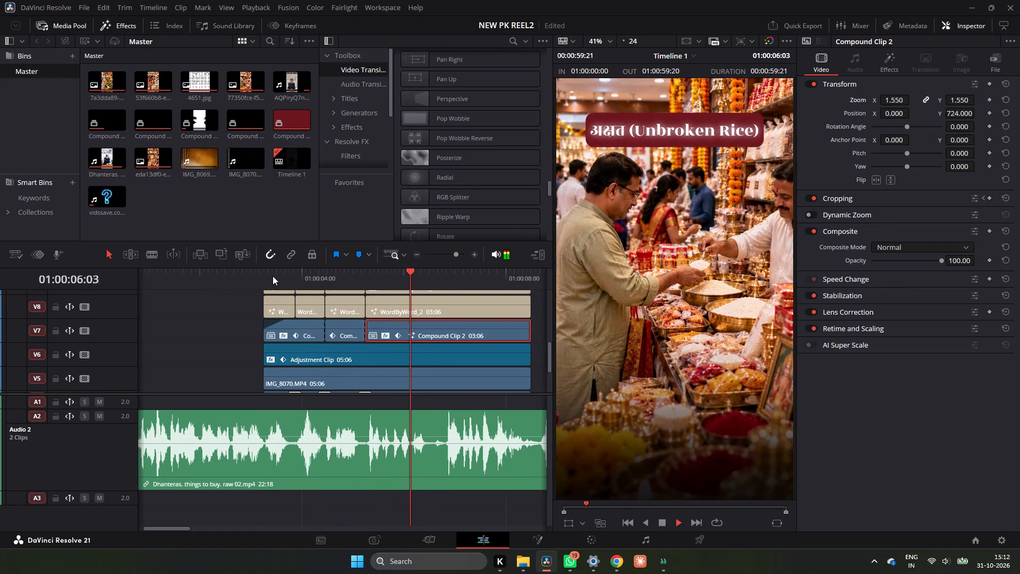
key(space)
click(273, 276)
key(space)
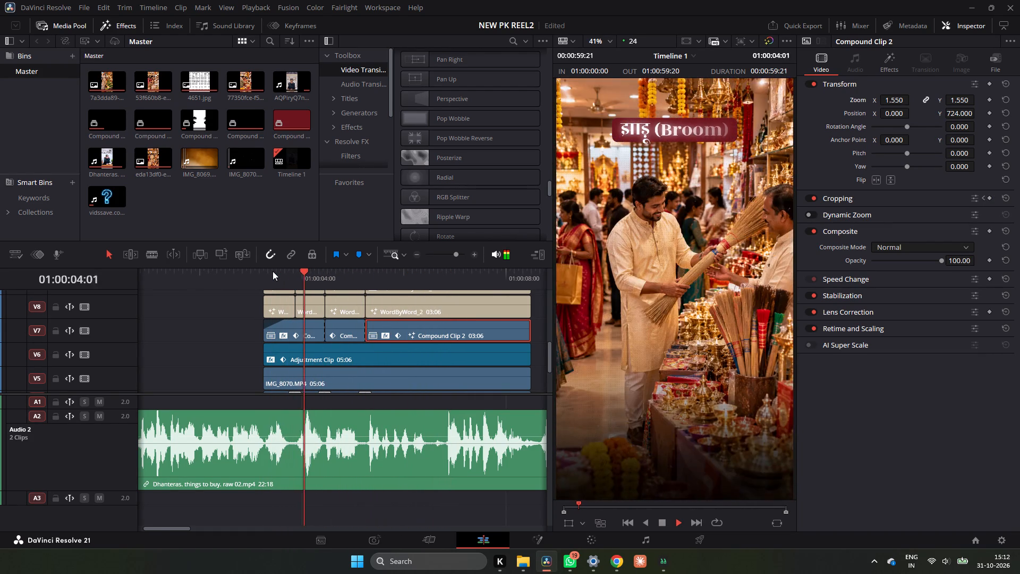
key(space)
key(space)
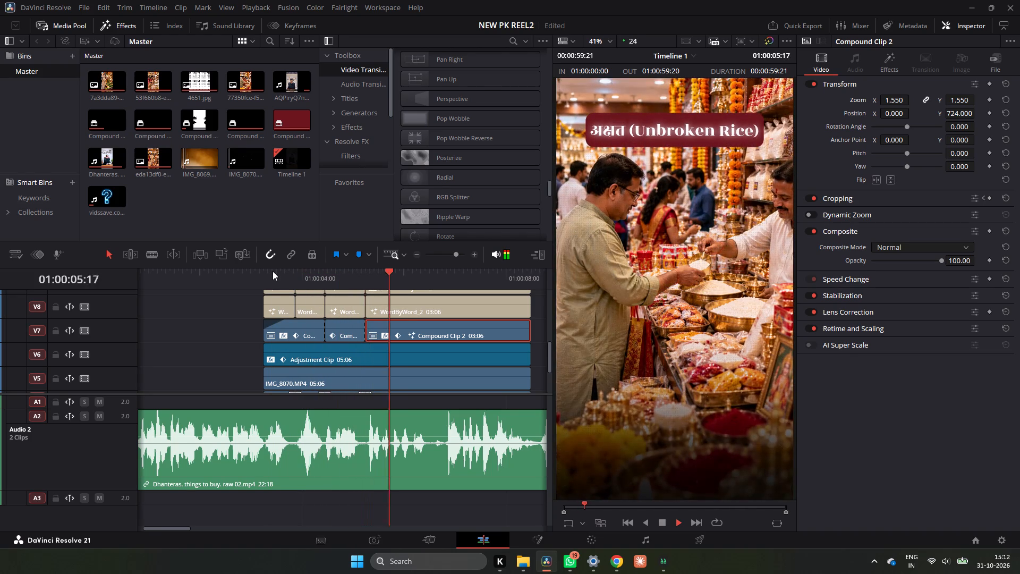
key(space)
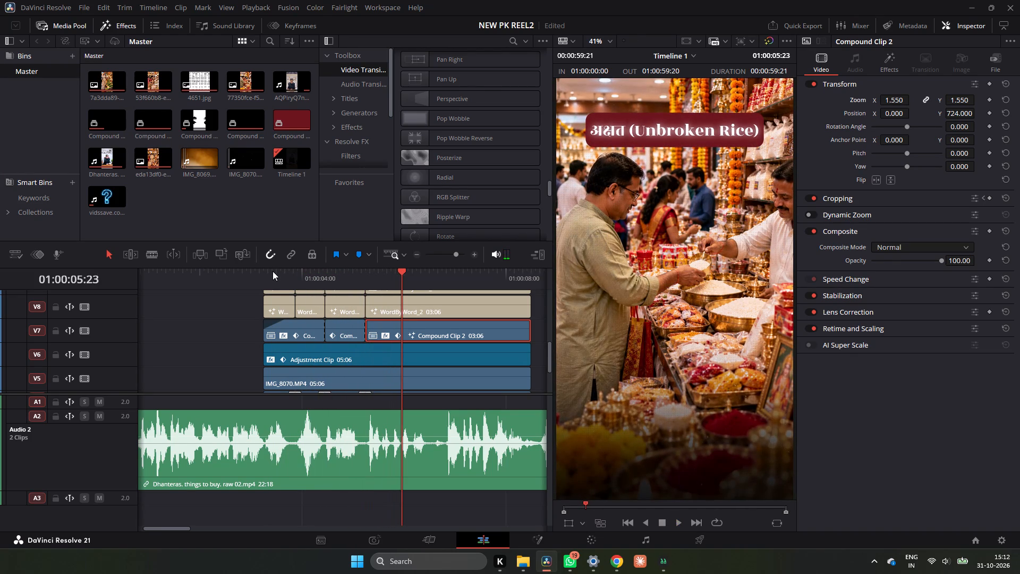
key(space)
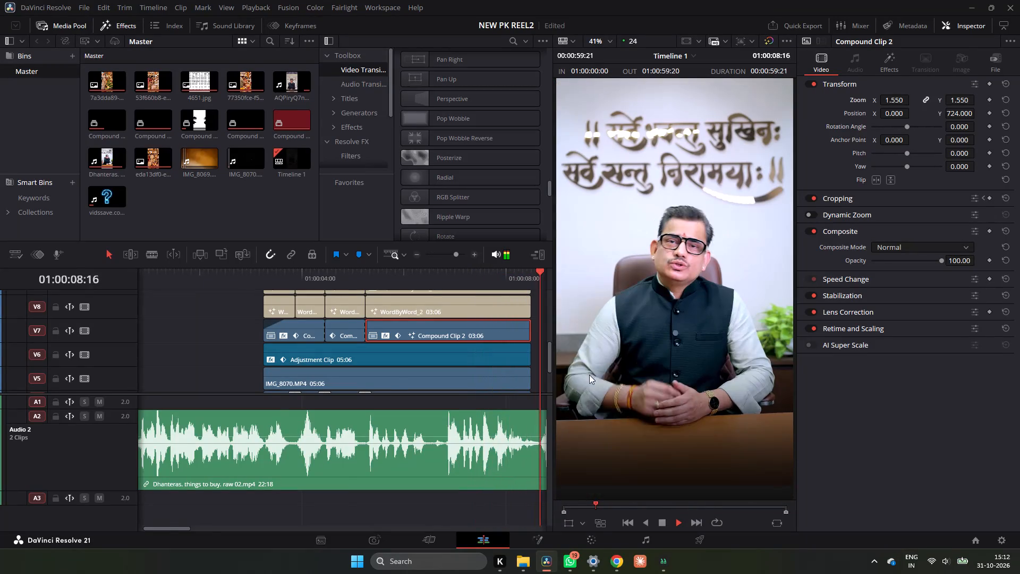
key(space)
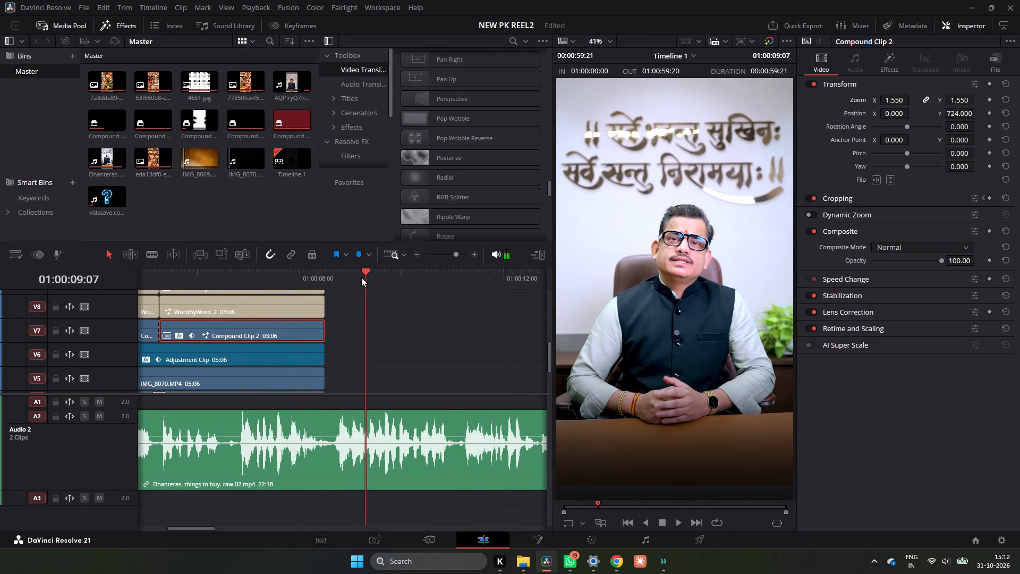
Add a Zoom keyframe of 1.111 at 01:00:08:12 to the Transform effect on the V6 adjustment clip, and check it against the previous keyframe.
drag(360, 277, 321, 292)
click(312, 357)
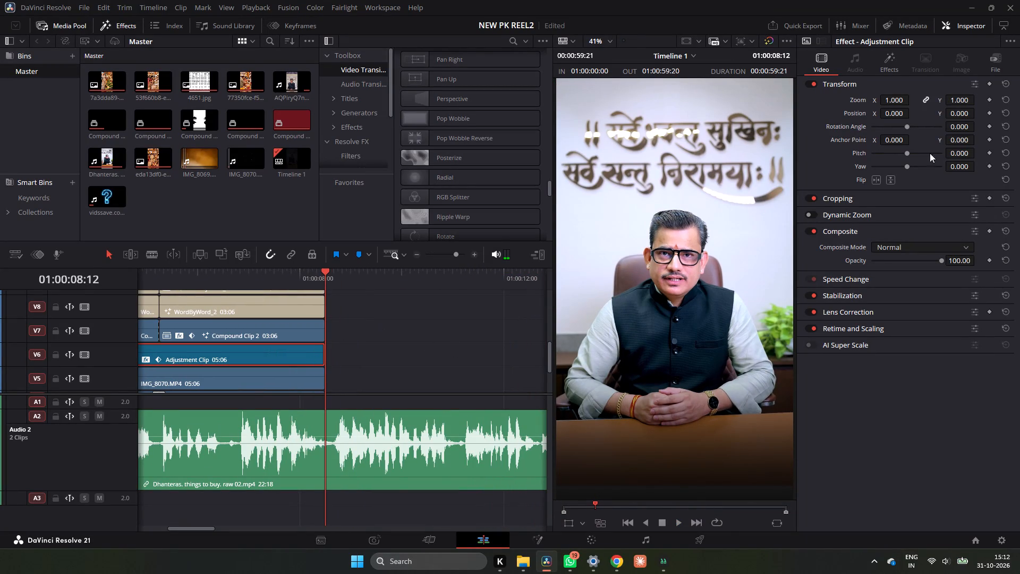
click(885, 65)
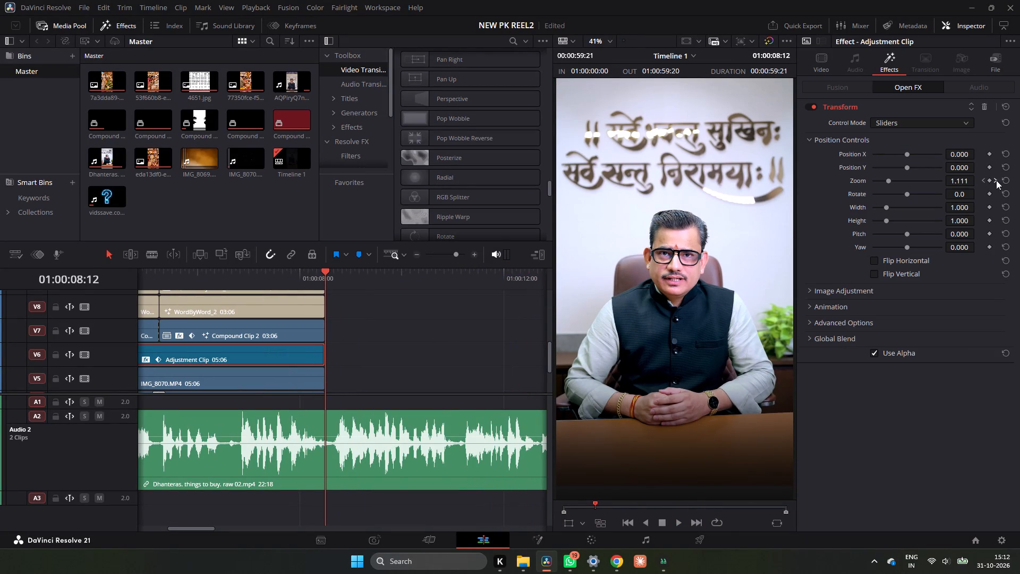
click(990, 181)
click(980, 181)
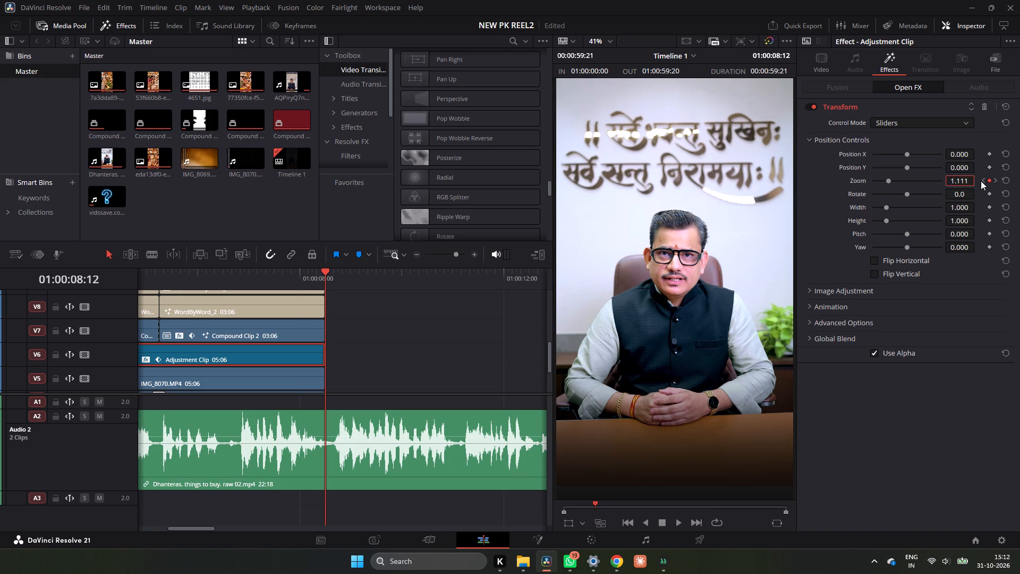
click(984, 181)
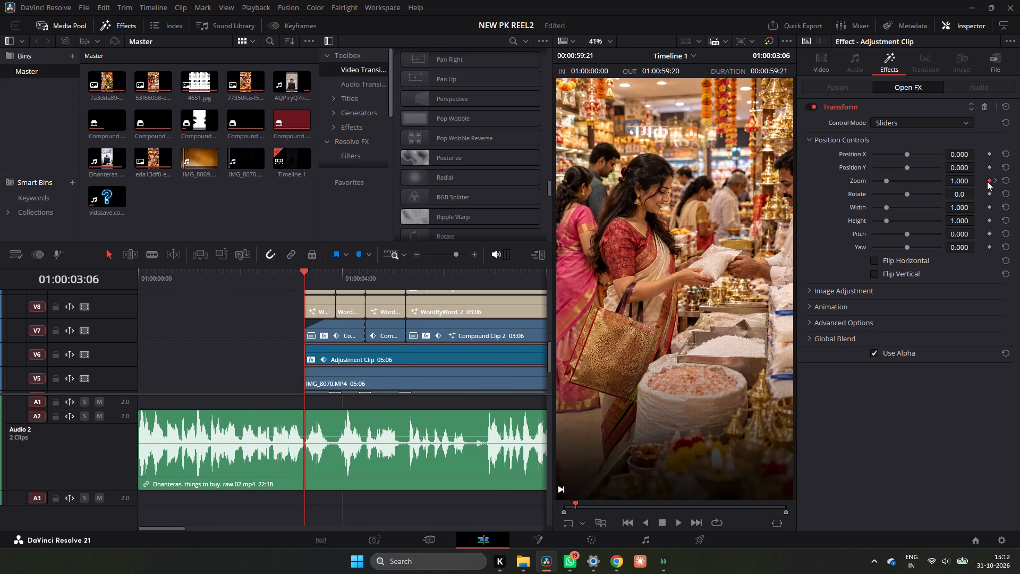
click(996, 181)
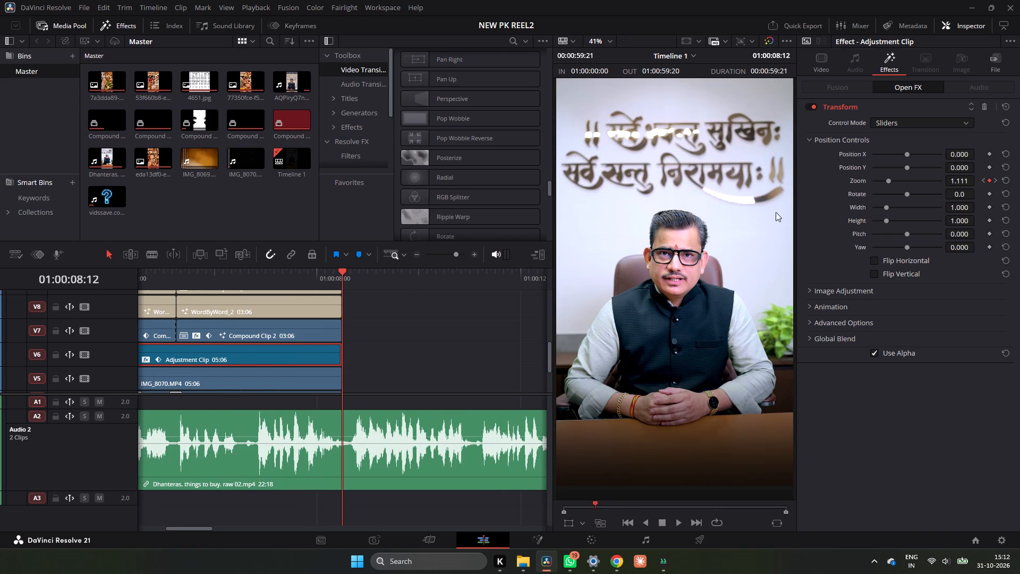
Play the montage again from its start at 01:00:03:06 through the question marks to check the zoom motion and ending.
click(187, 280)
key(space)
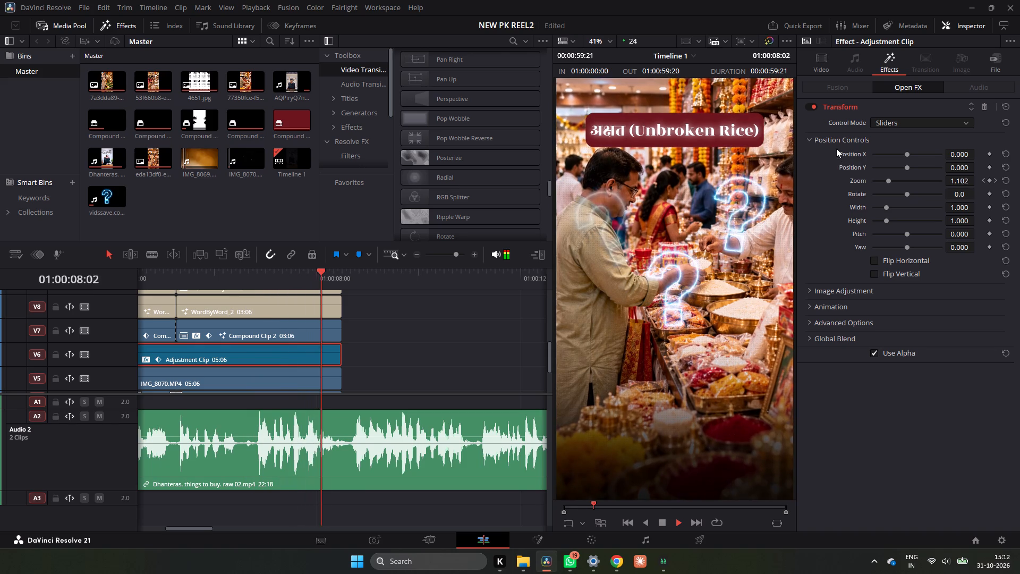
key(space)
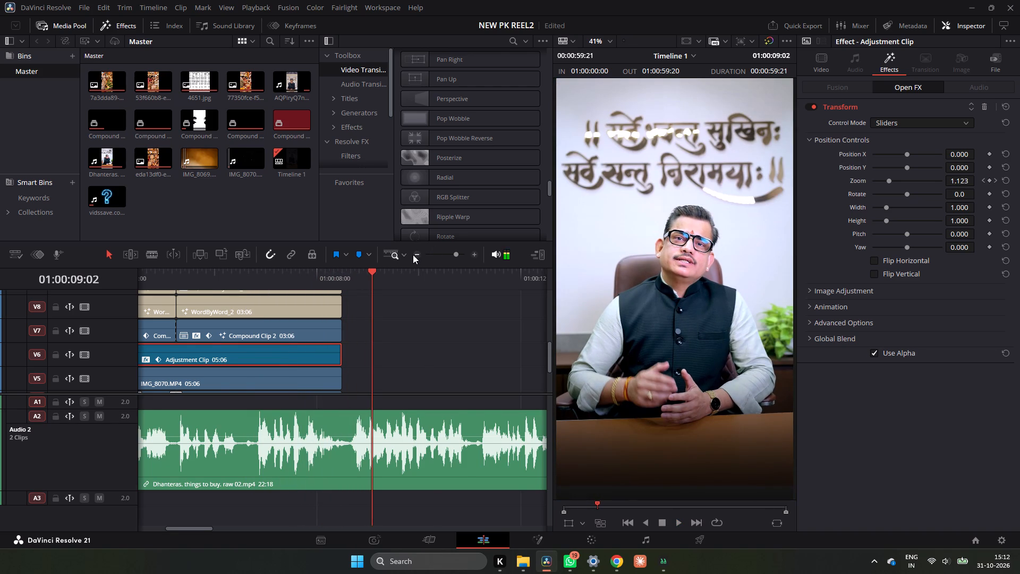
double_click(413, 255)
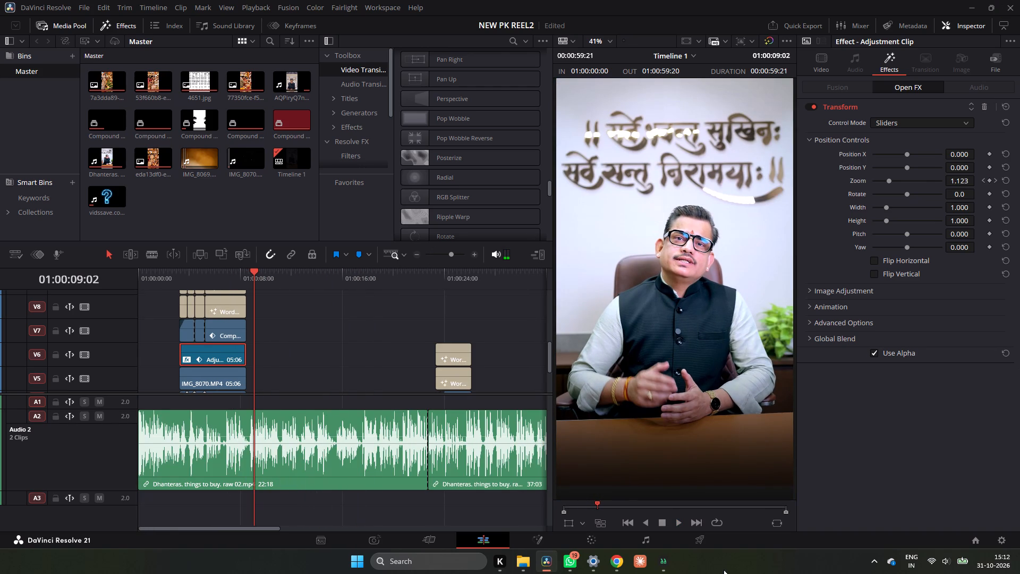
click(177, 273)
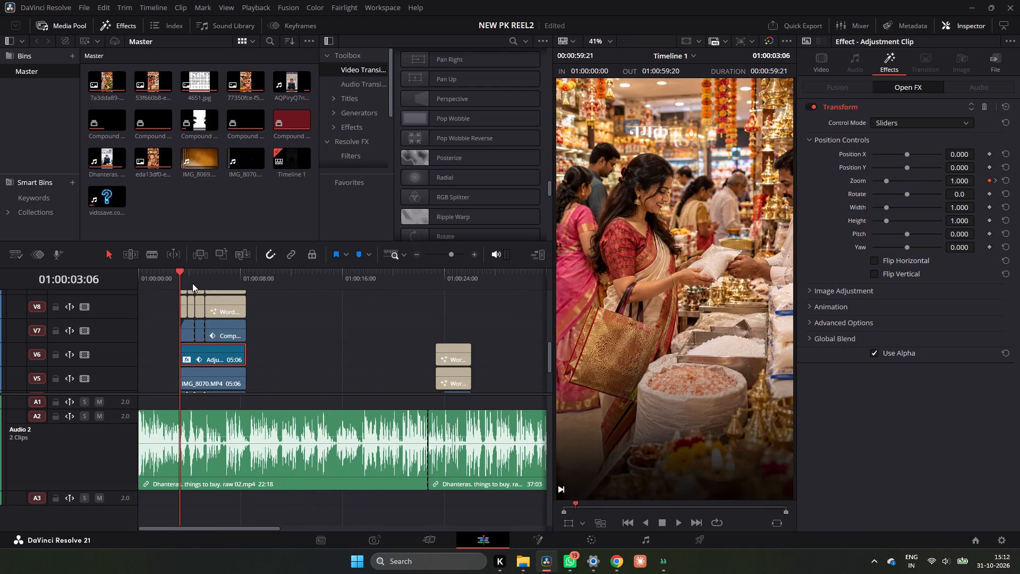
key(space)
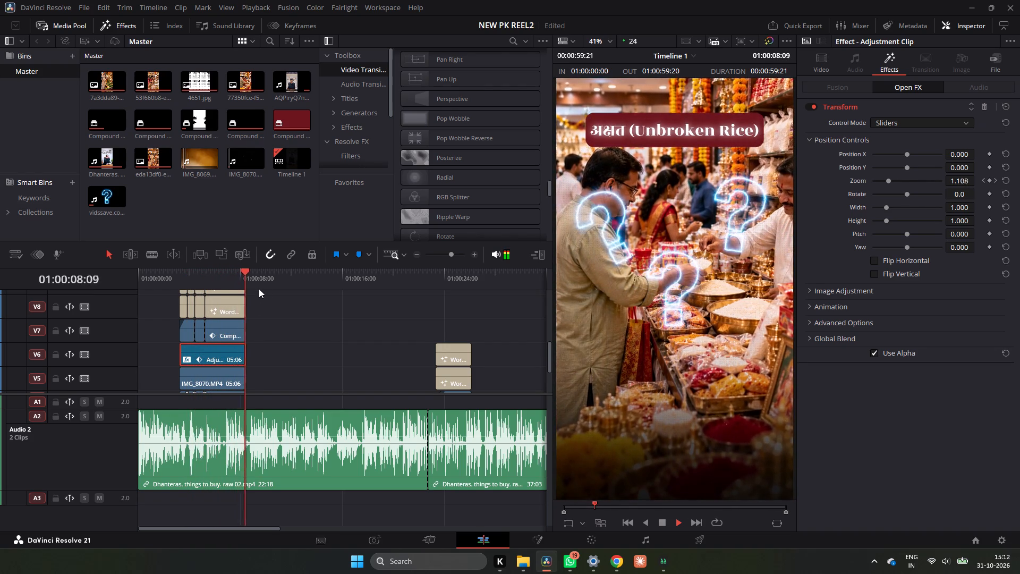
key(space)
click(211, 269)
key(space)
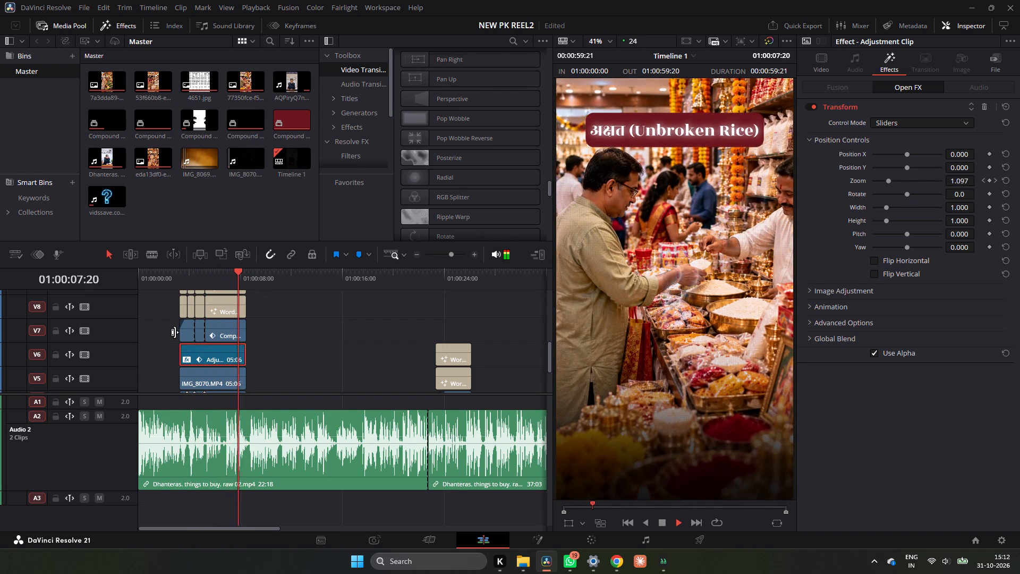
key(space)
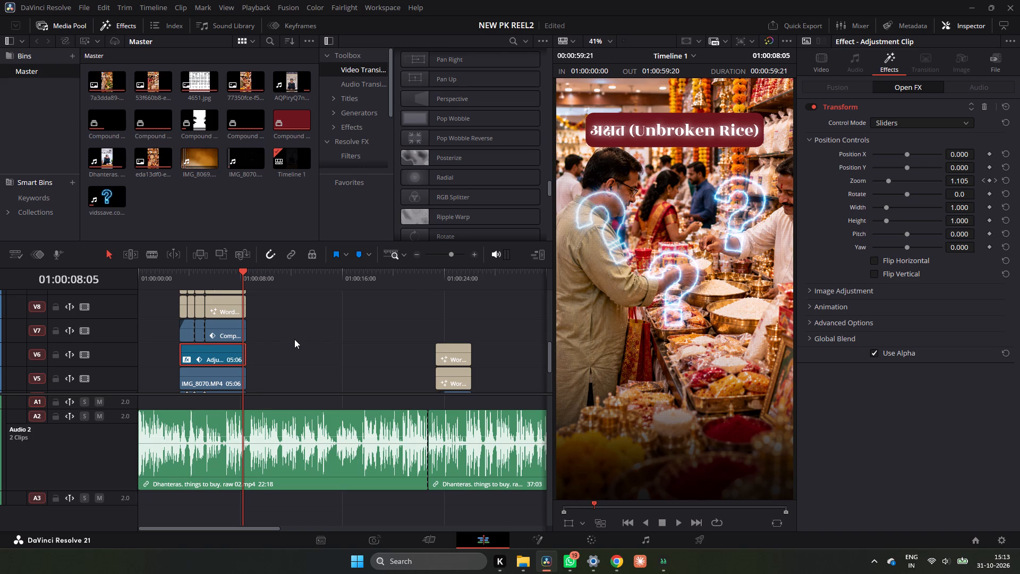
Move the full-length Compound Clip 1 from V14 up to V16, above the small clip on V15.
scroll(293, 339, up, 2)
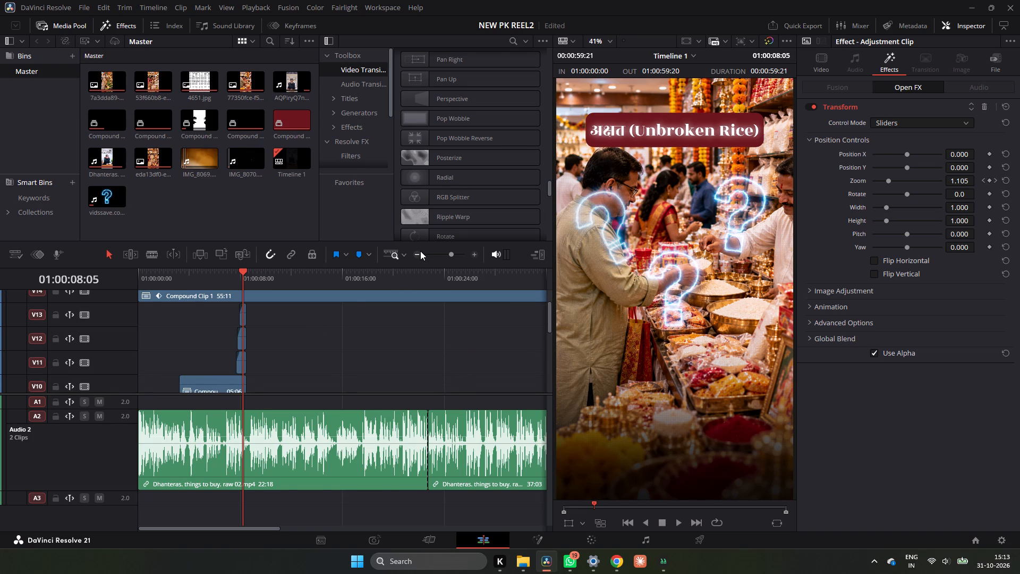
double_click(419, 252)
scroll(360, 314, up, 4)
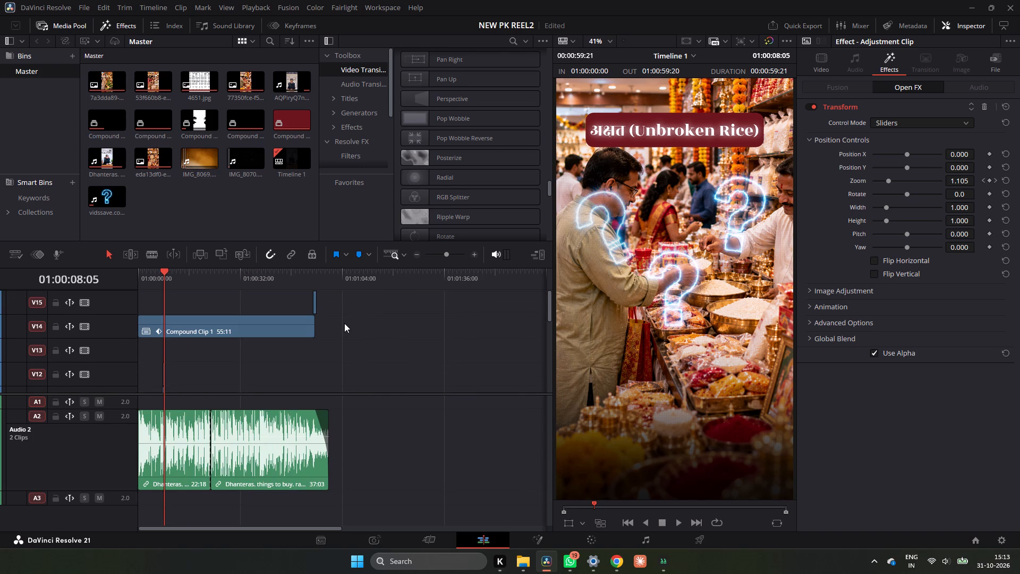
scroll(344, 323, up, 1)
double_click(474, 256)
drag(350, 325, 350, 303)
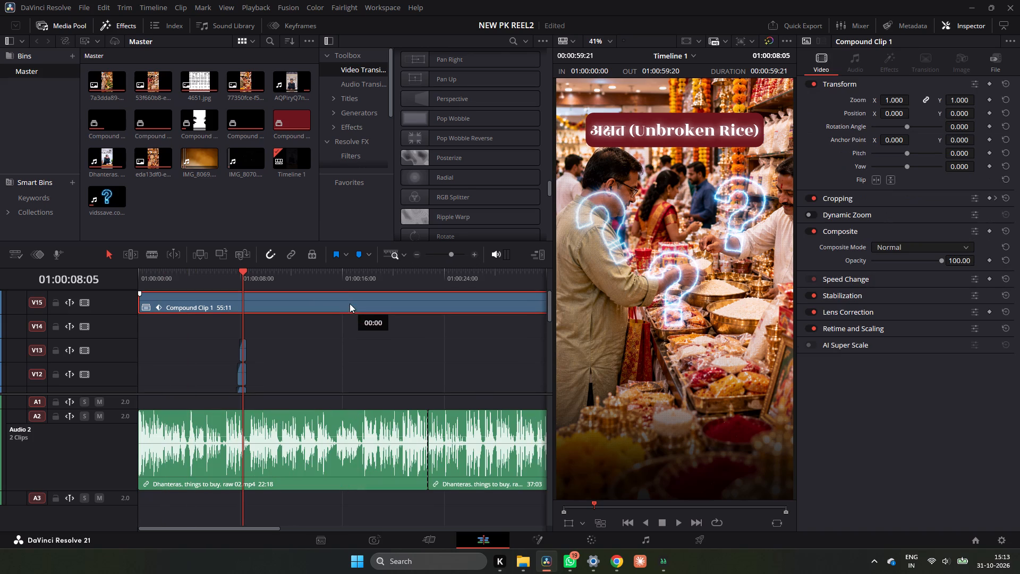
drag(350, 303, 350, 276)
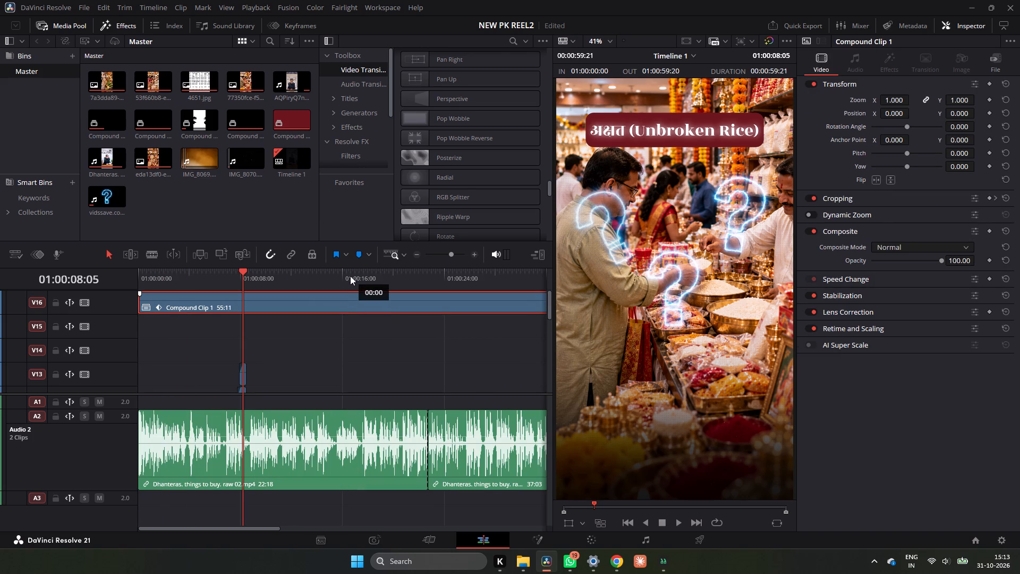
drag(350, 276, 350, 269)
click(322, 368)
scroll(322, 368, down, 1)
click(416, 251)
scroll(327, 341, up, 2)
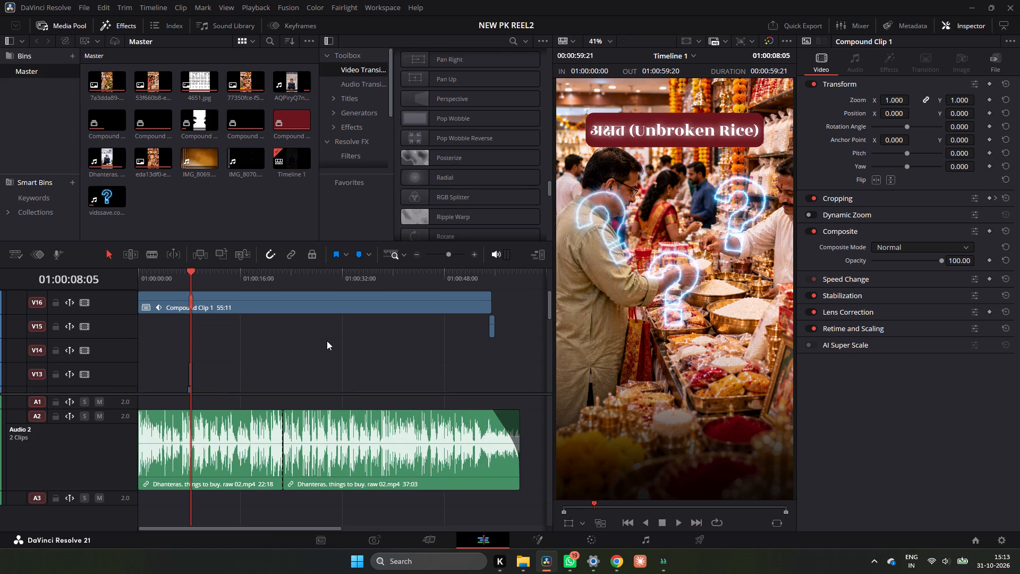
scroll(327, 341, up, 2)
drag(311, 312, 309, 291)
scroll(311, 312, up, 1)
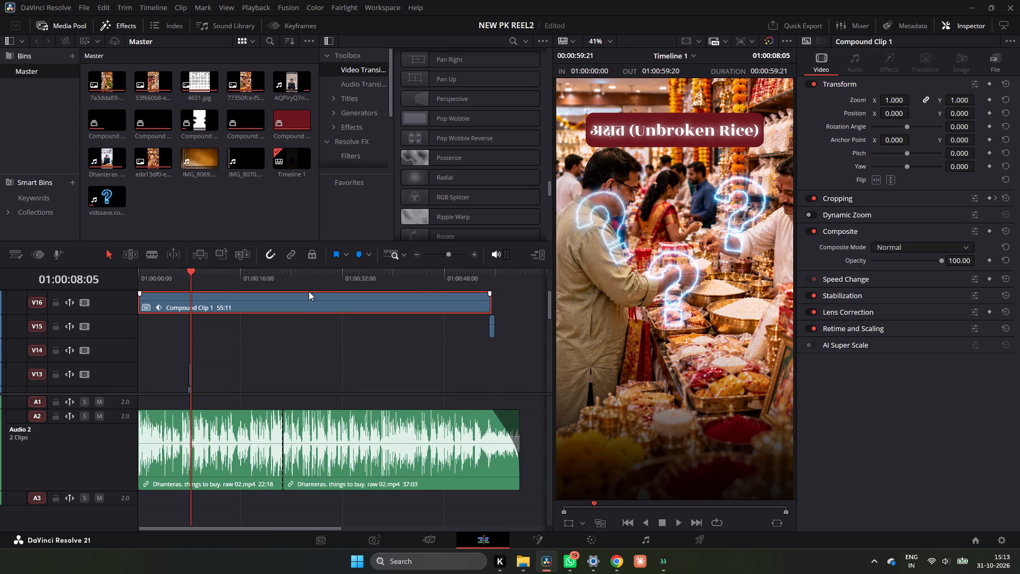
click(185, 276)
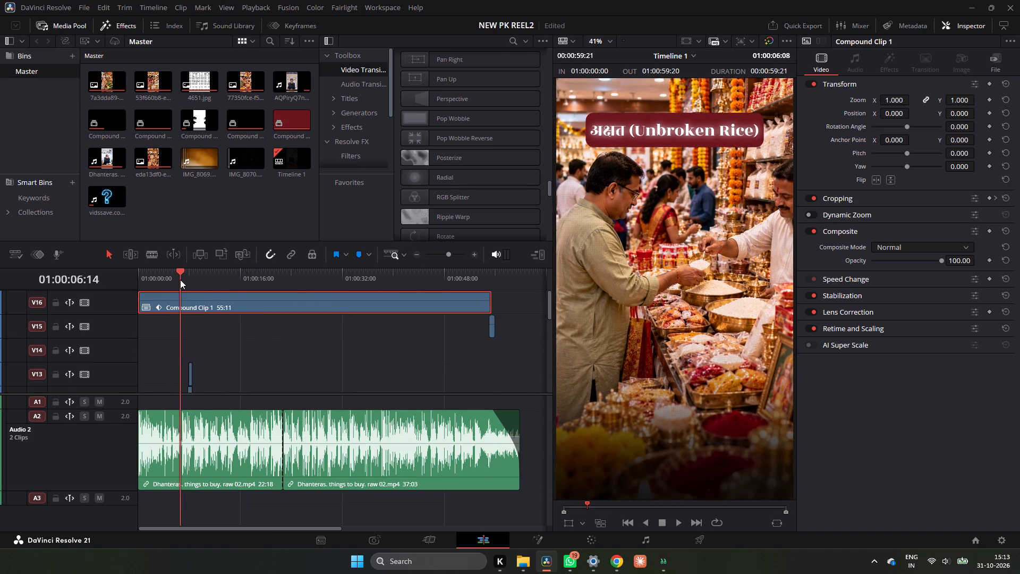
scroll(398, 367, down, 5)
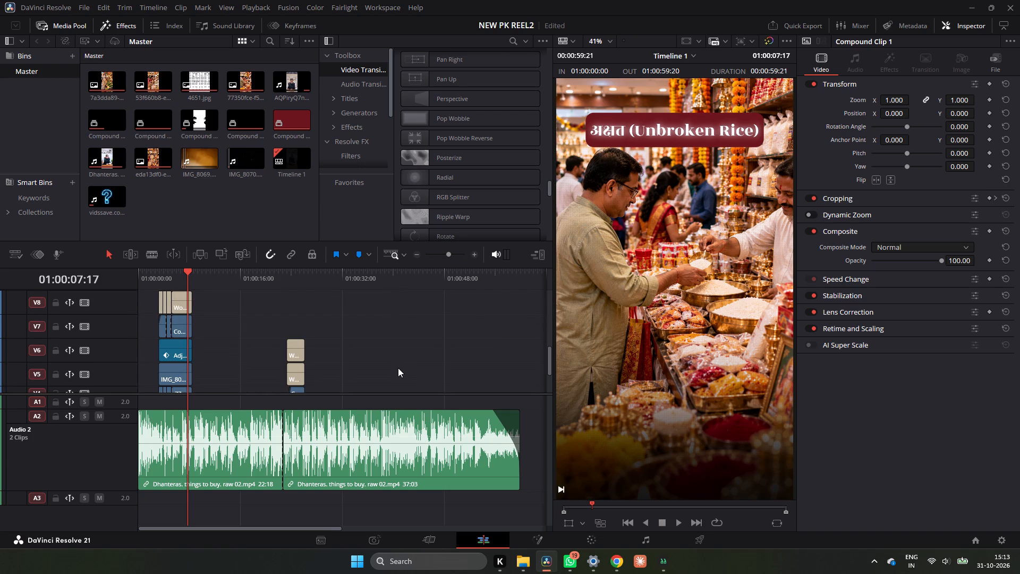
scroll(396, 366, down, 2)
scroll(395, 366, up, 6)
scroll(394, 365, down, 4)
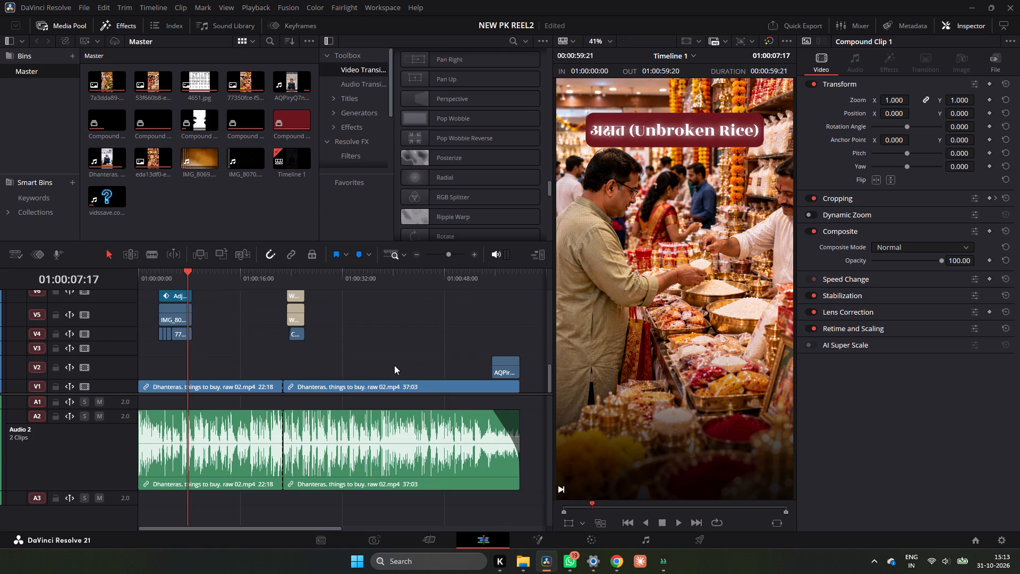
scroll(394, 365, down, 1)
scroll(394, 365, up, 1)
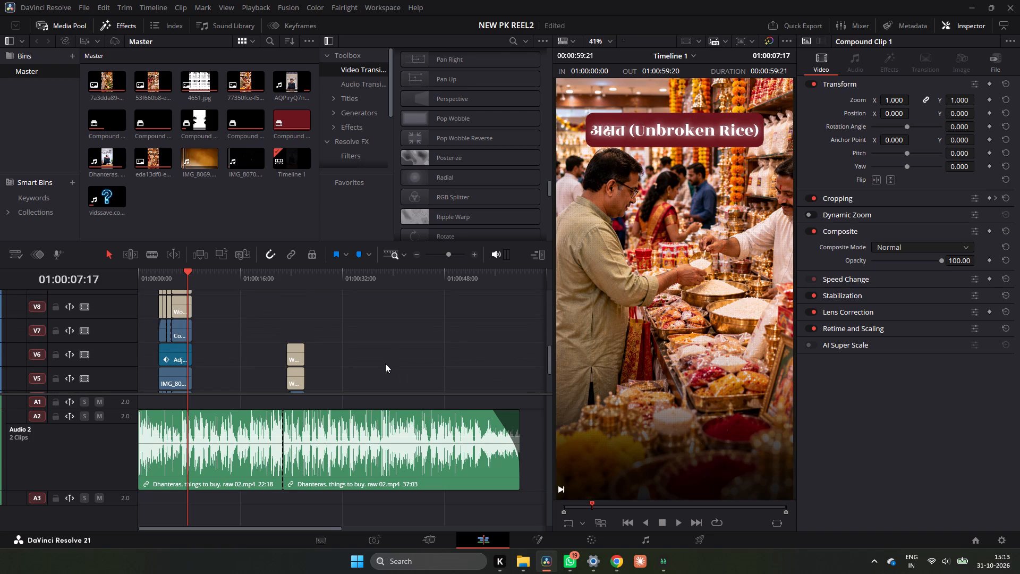
Preview the available video transitions, from Radial through Zoom In and Out, on the montage around 01:00:06:00.
click(172, 278)
key(space)
key(space)
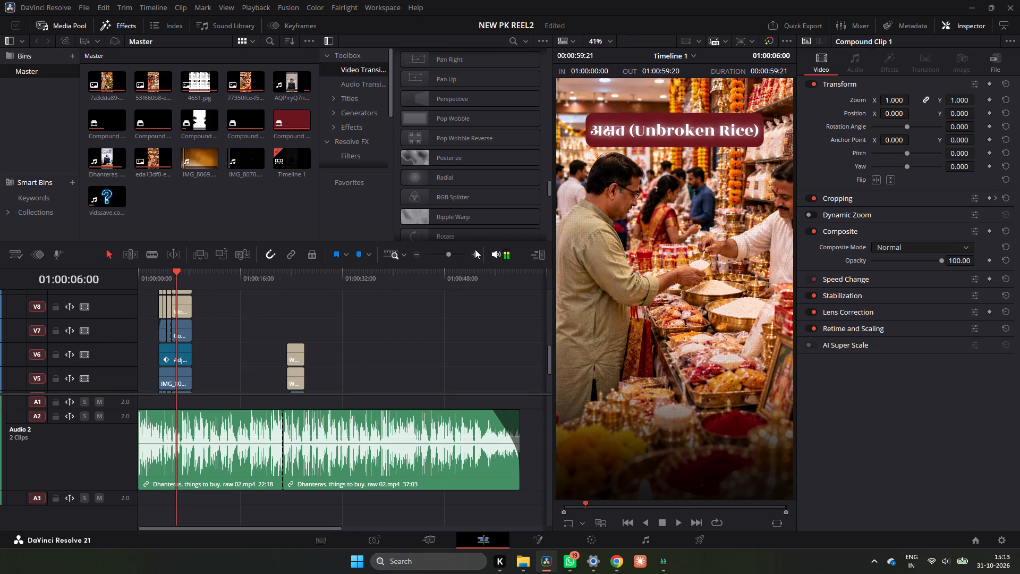
double_click(475, 249)
double_click(475, 252)
scroll(415, 305, up, 6)
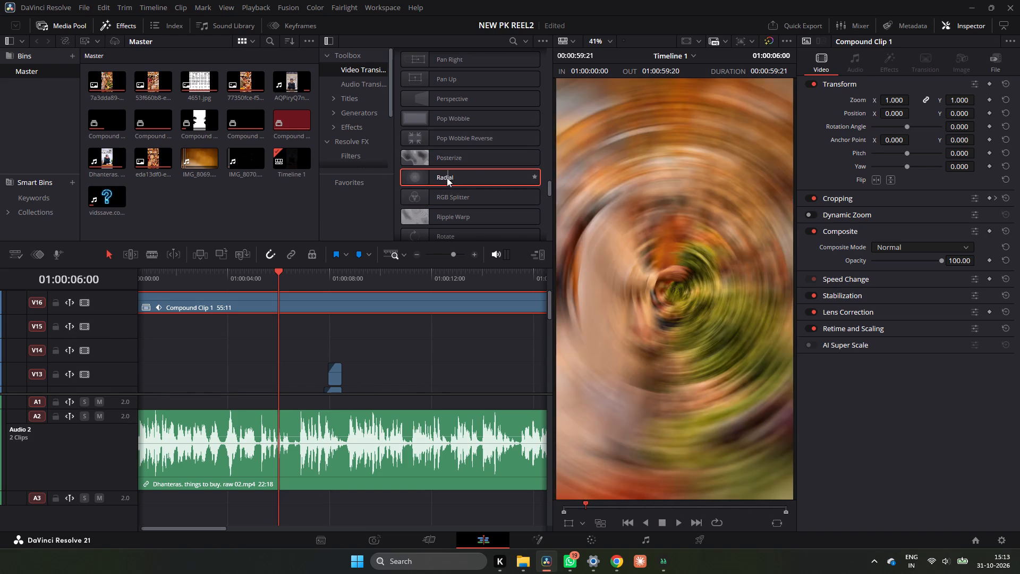
scroll(446, 198, down, 1)
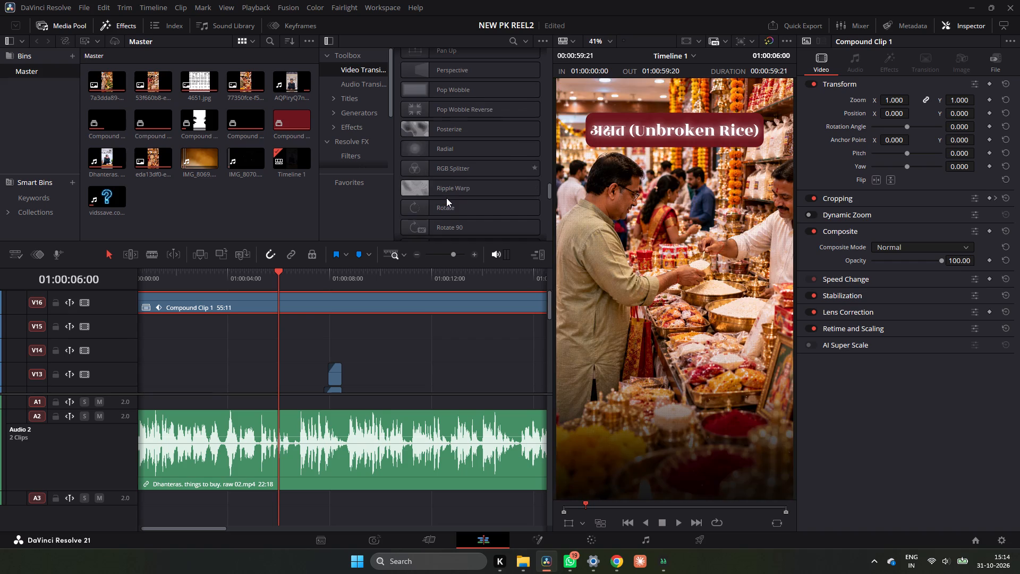
scroll(452, 198, down, 2)
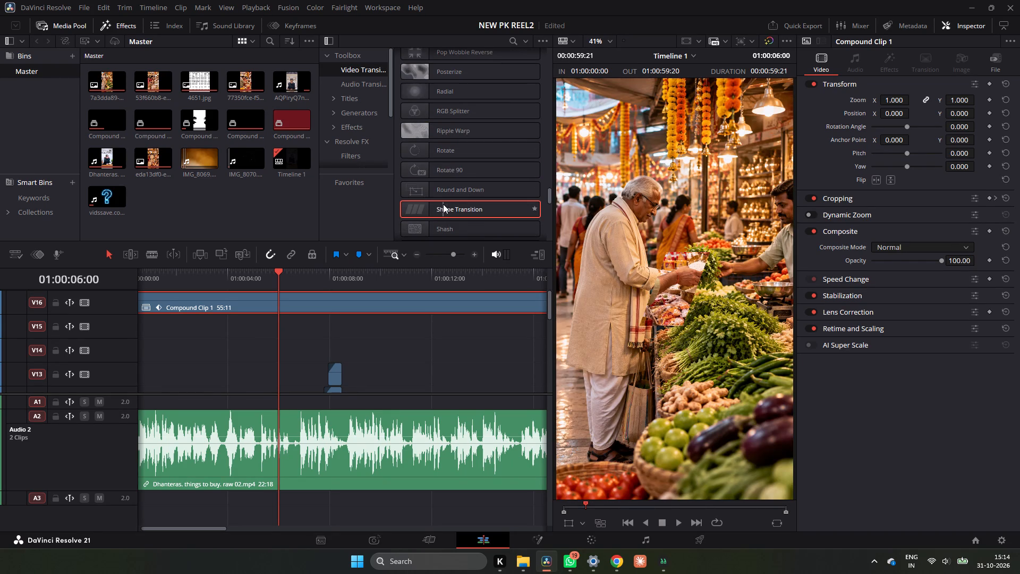
scroll(482, 208, down, 1)
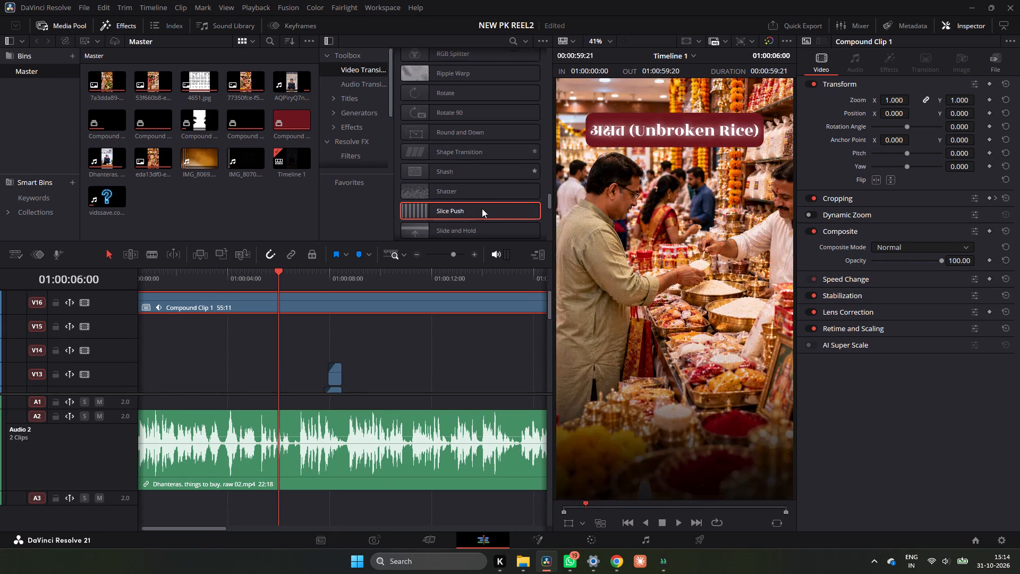
scroll(482, 208, down, 1)
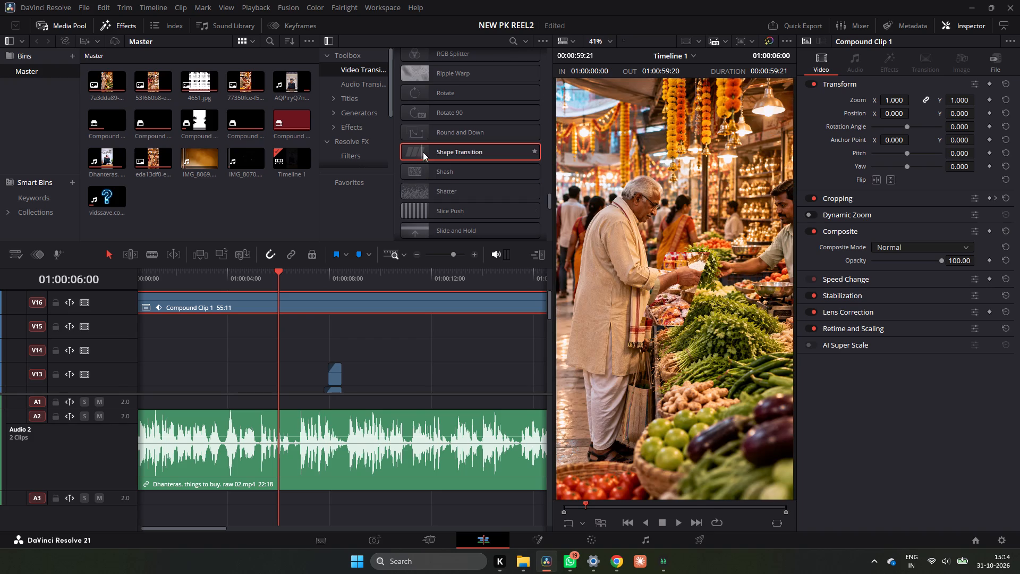
scroll(462, 158, down, 4)
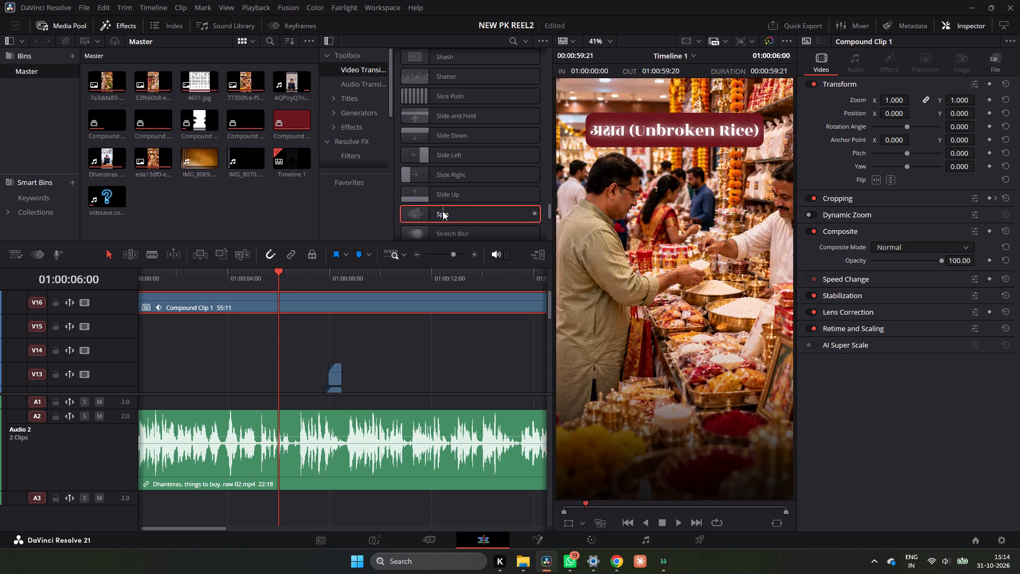
scroll(424, 215, down, 5)
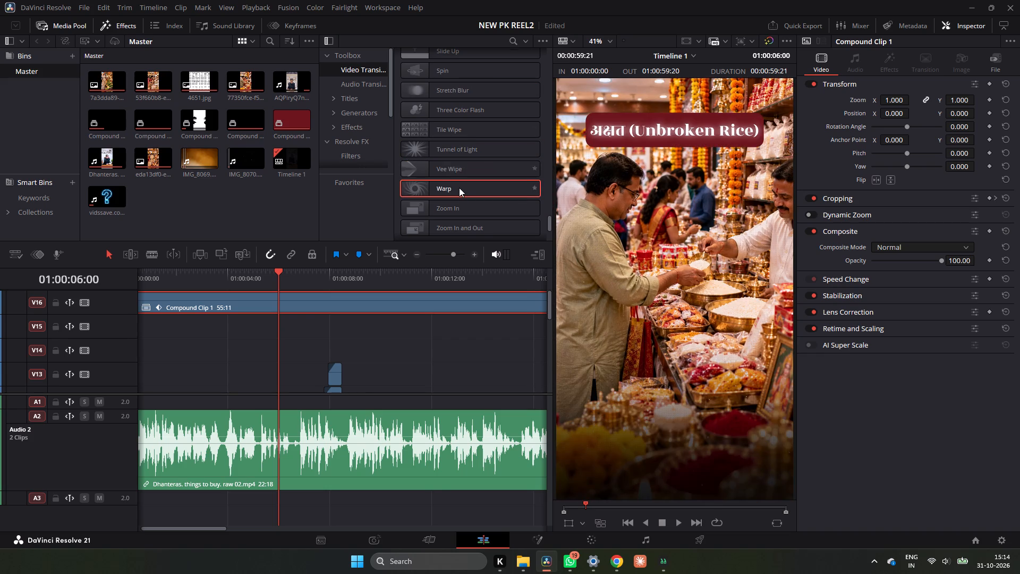
scroll(459, 188, down, 1)
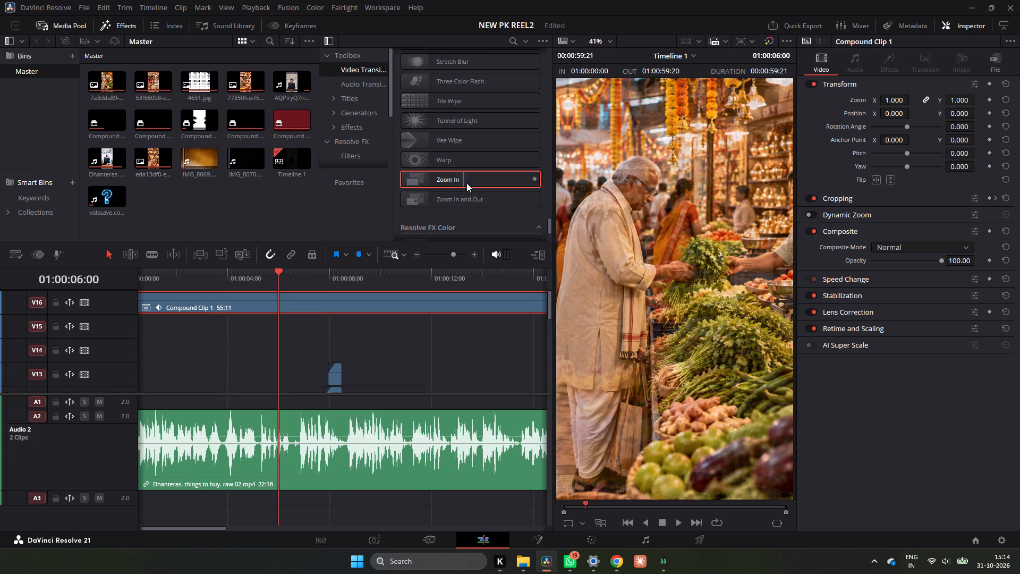
scroll(483, 186, down, 3)
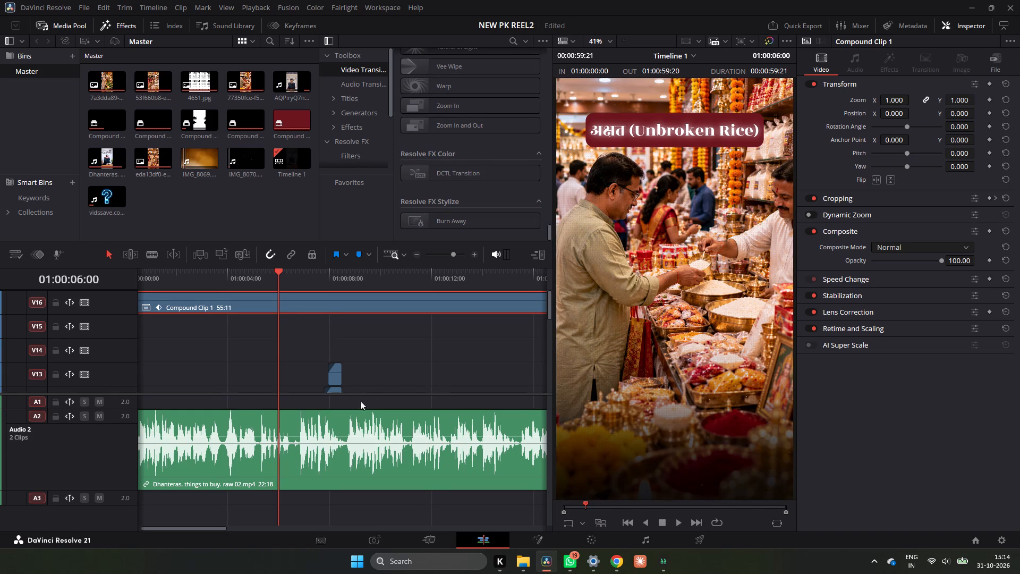
Add a Solid Color generator on V14, starting at about 01:00:07:02, above the question-mark clips.
click(369, 107)
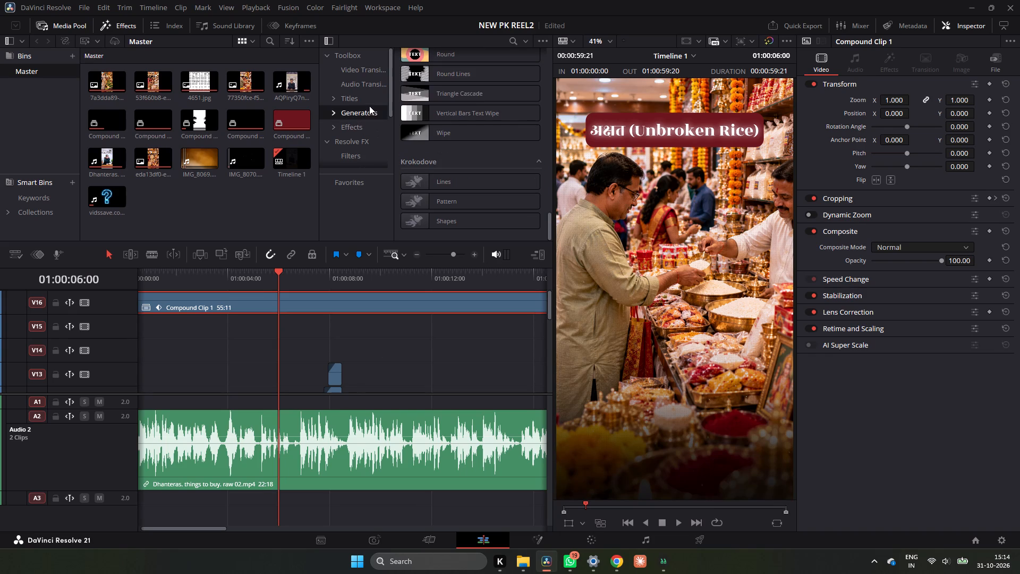
scroll(414, 119, down, 4)
scroll(431, 149, up, 20)
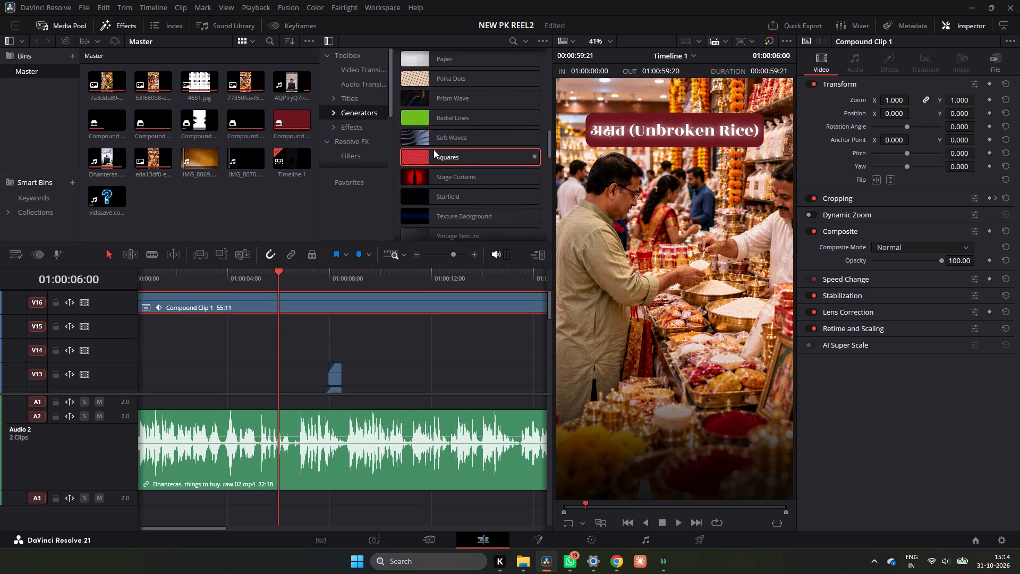
scroll(433, 149, up, 16)
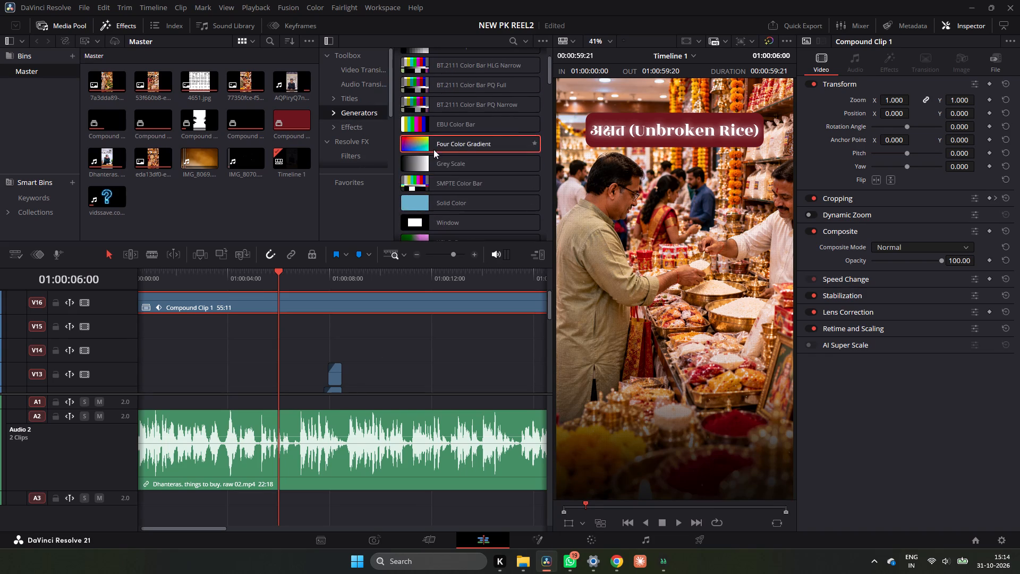
scroll(445, 179, down, 1)
drag(457, 171, 360, 330)
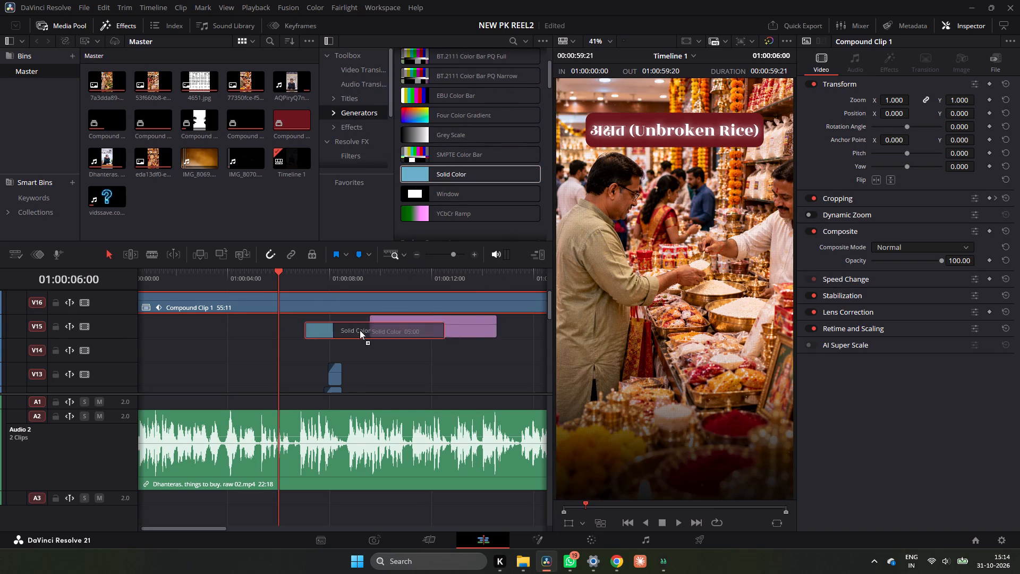
drag(360, 330, 306, 347)
Lower the Solid Color clip's opacity to 51 so it dims the picture, and play it back.
key(space)
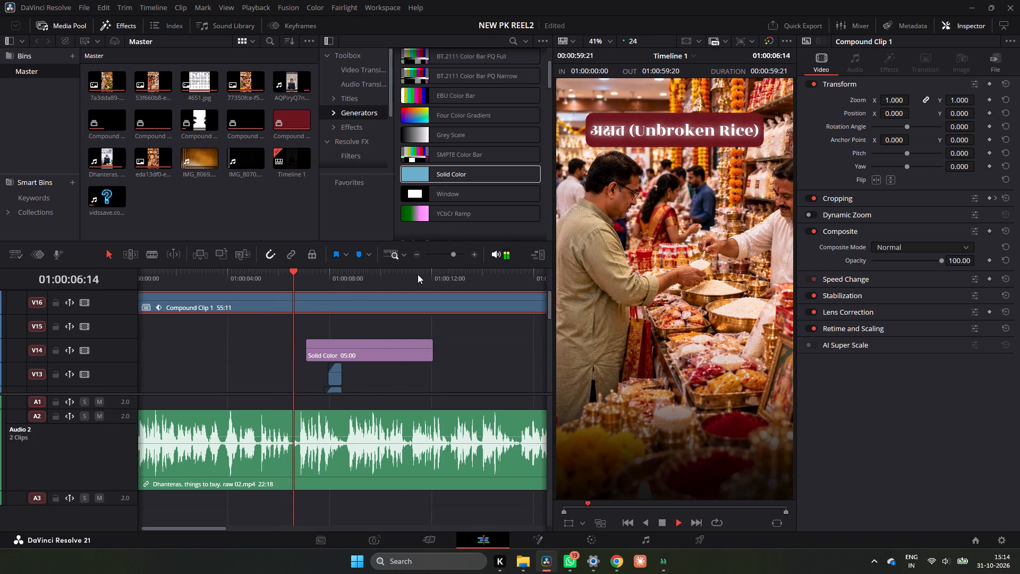
key(space)
key(space)
key(space)
click(469, 255)
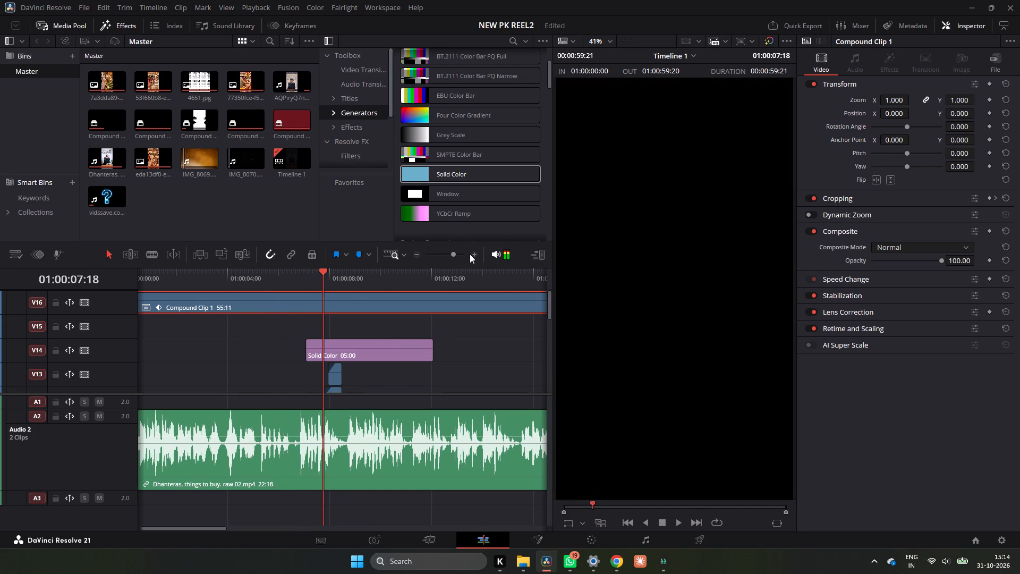
click(402, 343)
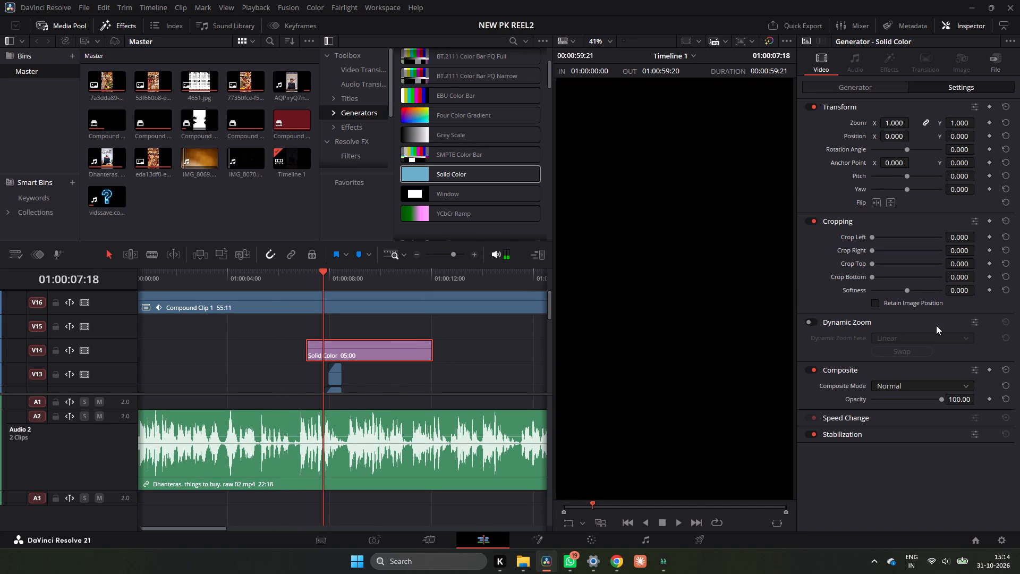
drag(947, 400, 857, 412)
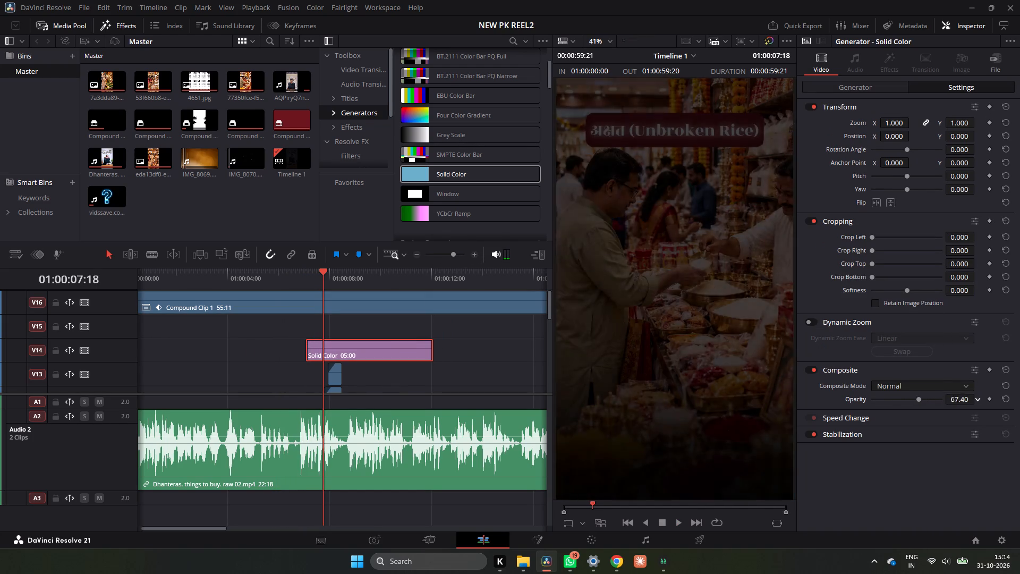
drag(857, 412, 809, 421)
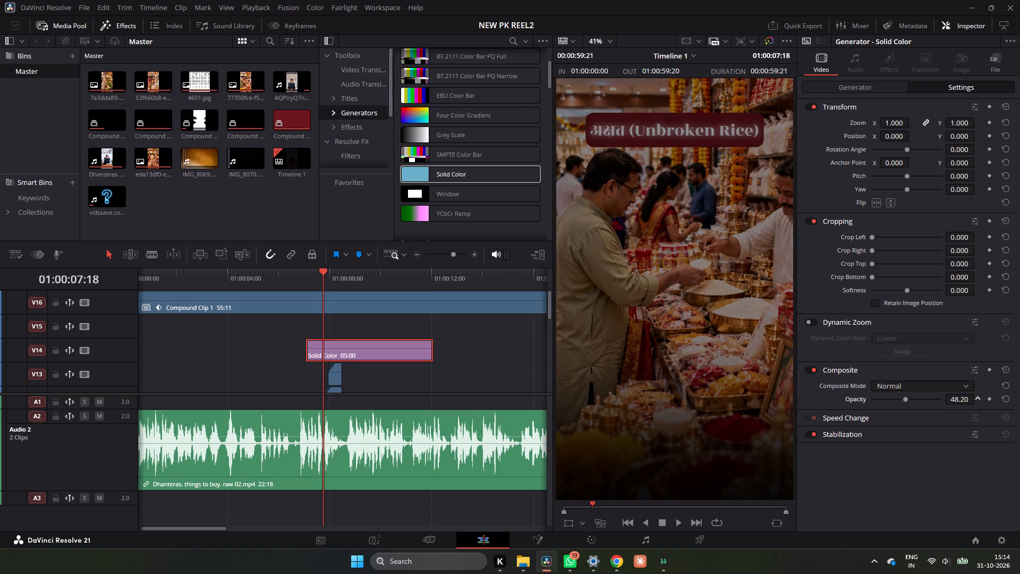
drag(809, 421, 817, 419)
key(space)
key(space)
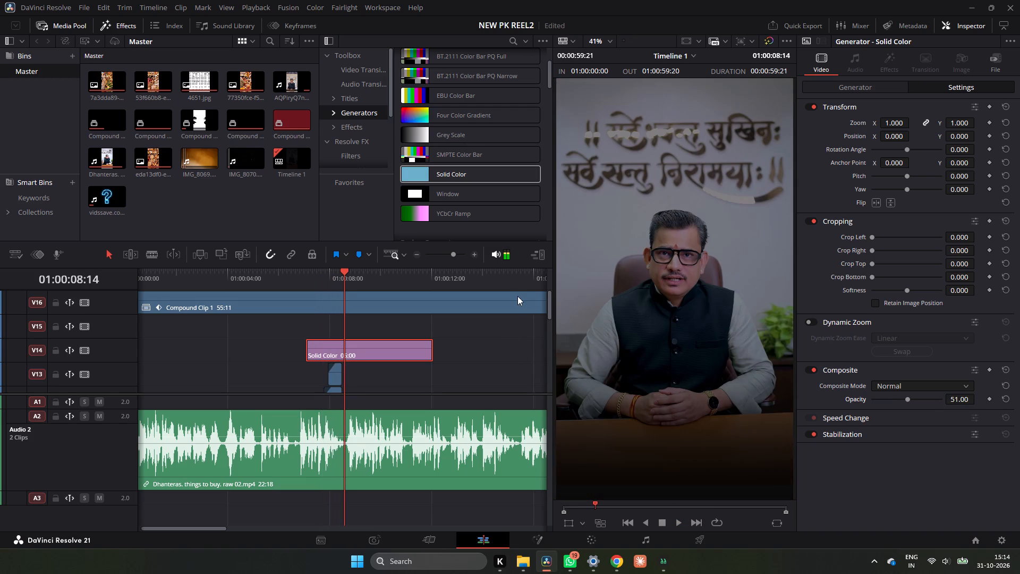
Move the Solid Color clip from V14 down to V11, clear of the question-mark clips' end.
scroll(416, 363, down, 2)
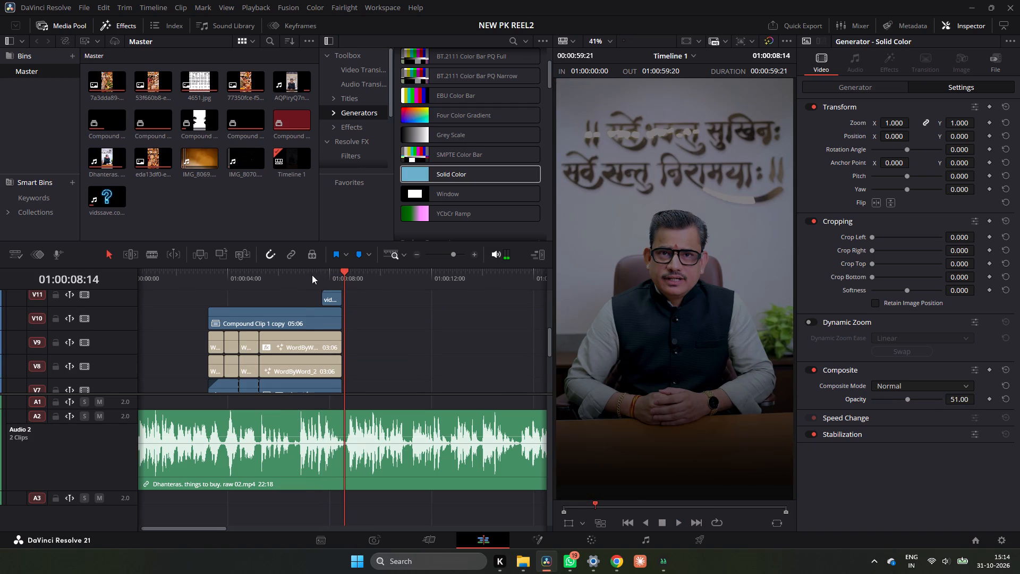
click(312, 274)
click(326, 276)
drag(326, 277, 320, 280)
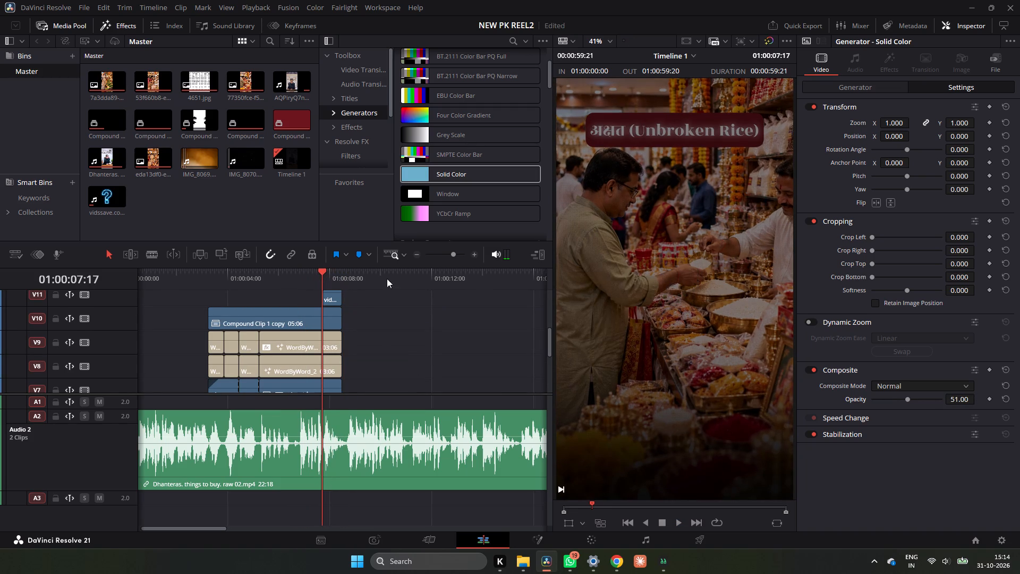
click(478, 255)
click(478, 255)
scroll(431, 300, up, 4)
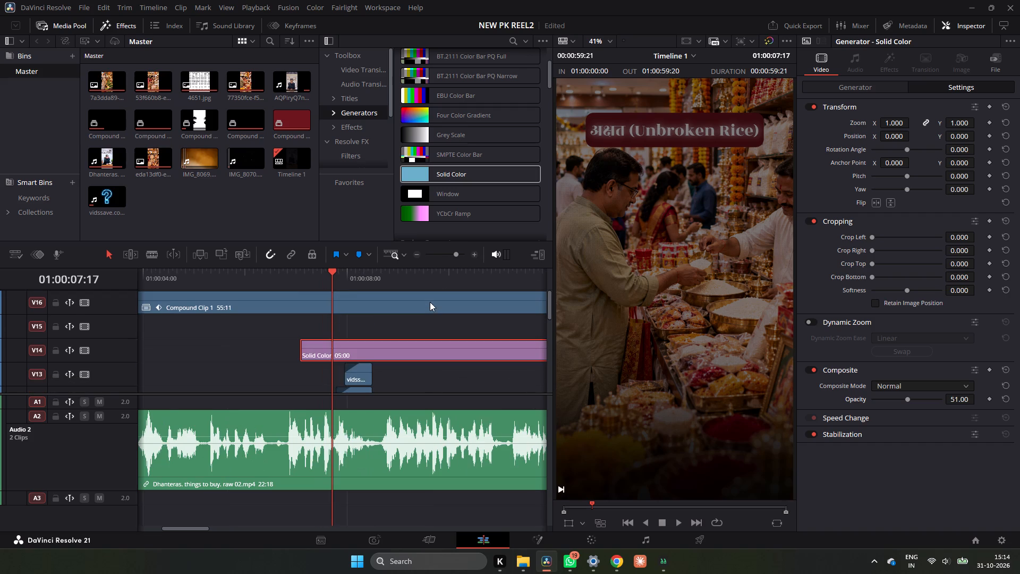
scroll(429, 305, down, 1)
scroll(429, 305, up, 1)
drag(409, 345, 481, 373)
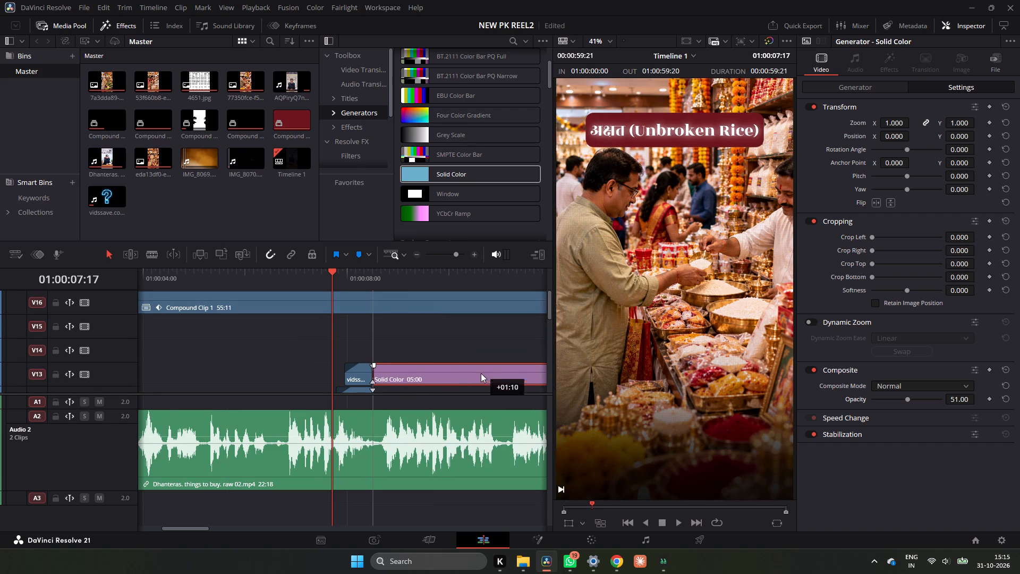
drag(481, 373, 501, 393)
Move the three question-mark clips up two tracks, onto V13, V14 and V15.
scroll(464, 332, down, 2)
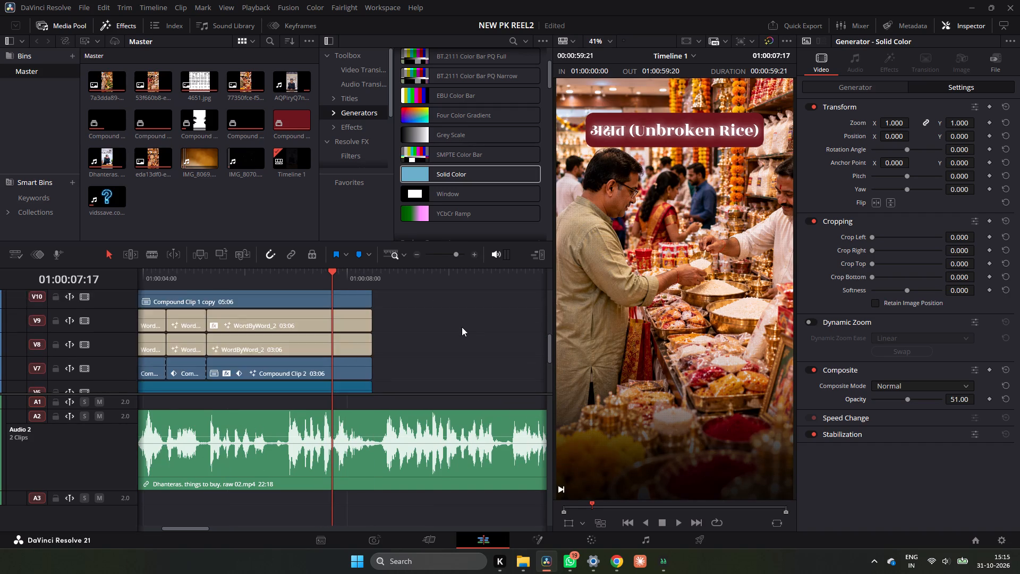
scroll(462, 327, up, 2)
drag(420, 310, 358, 385)
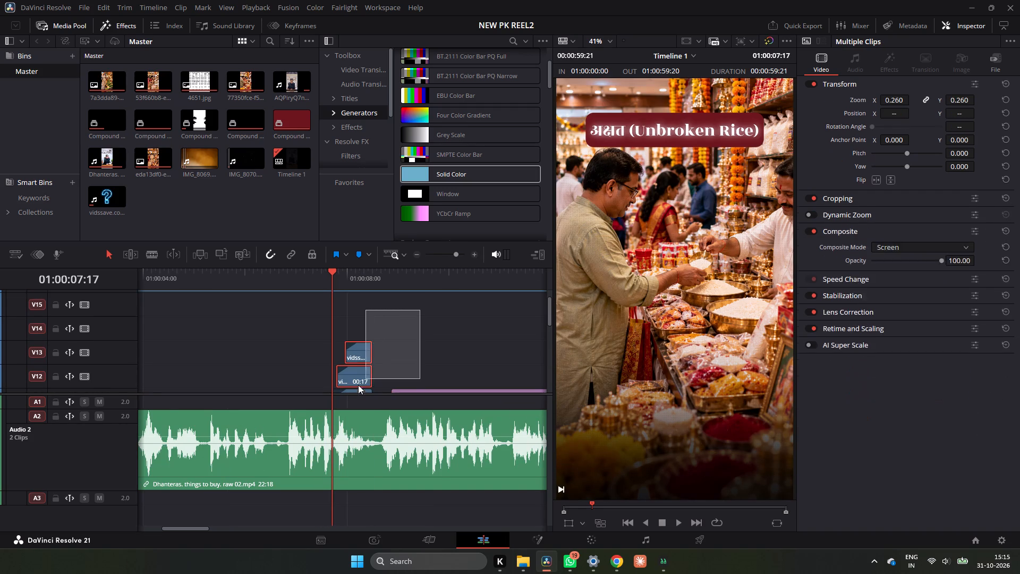
drag(358, 385, 357, 357)
drag(356, 356, 358, 332)
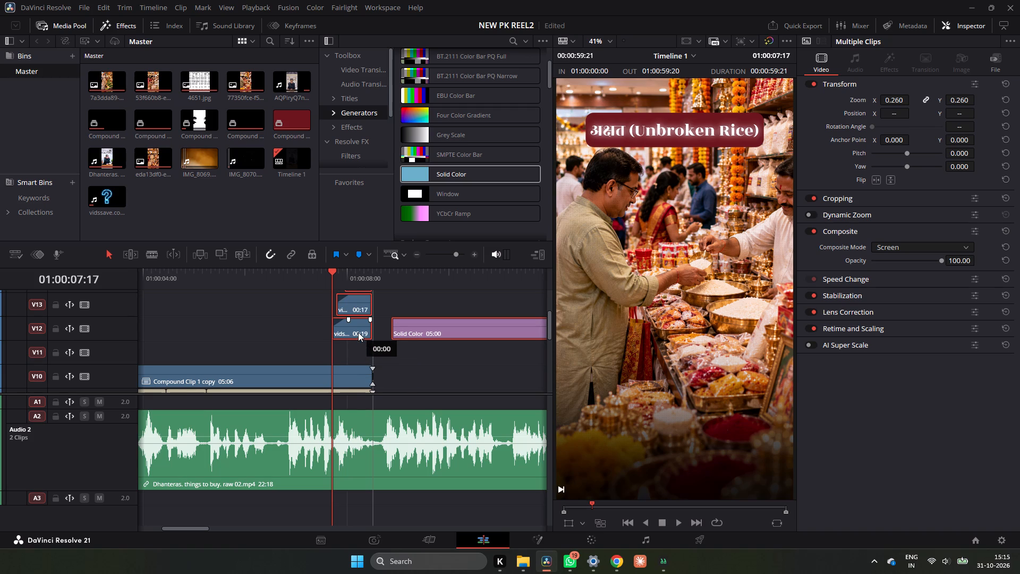
drag(358, 332, 361, 314)
scroll(371, 316, up, 2)
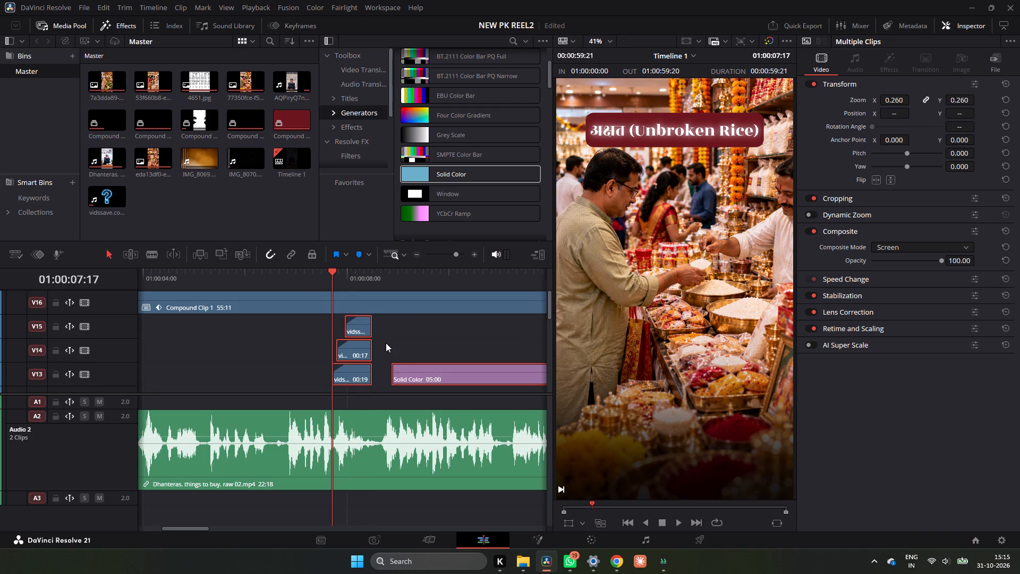
Place the Solid Color clip on V11 beneath the question marks, starting at 01:00:07:17, and play the dimmed section.
click(431, 346)
drag(433, 369, 394, 350)
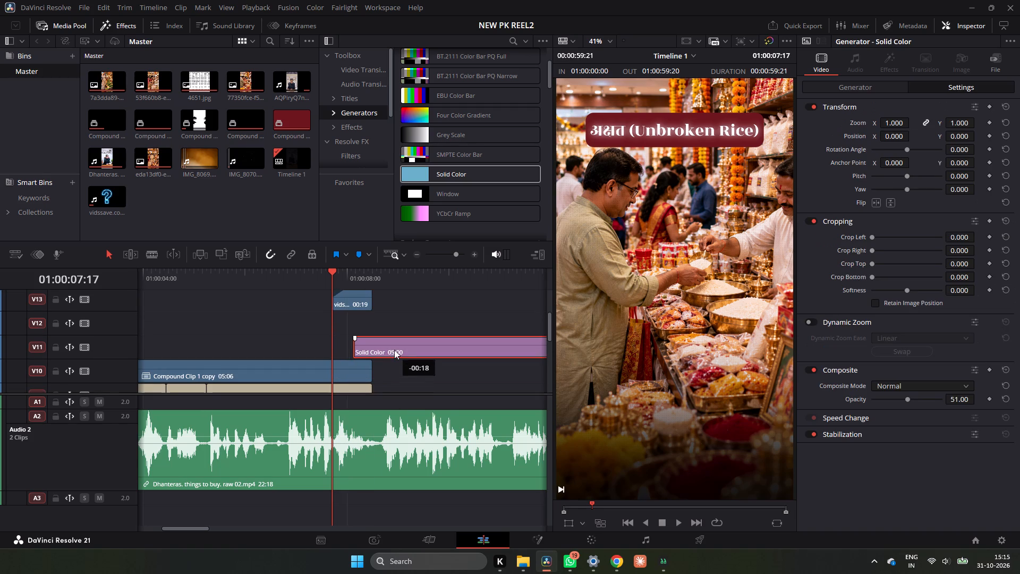
drag(394, 350, 369, 353)
key(space)
key(space)
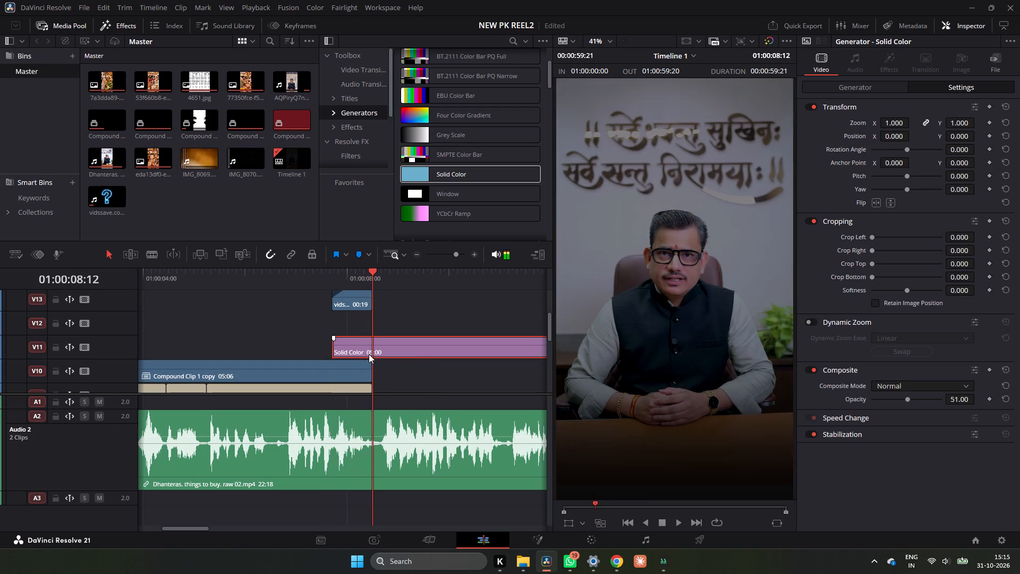
click(325, 282)
key(space)
key(space)
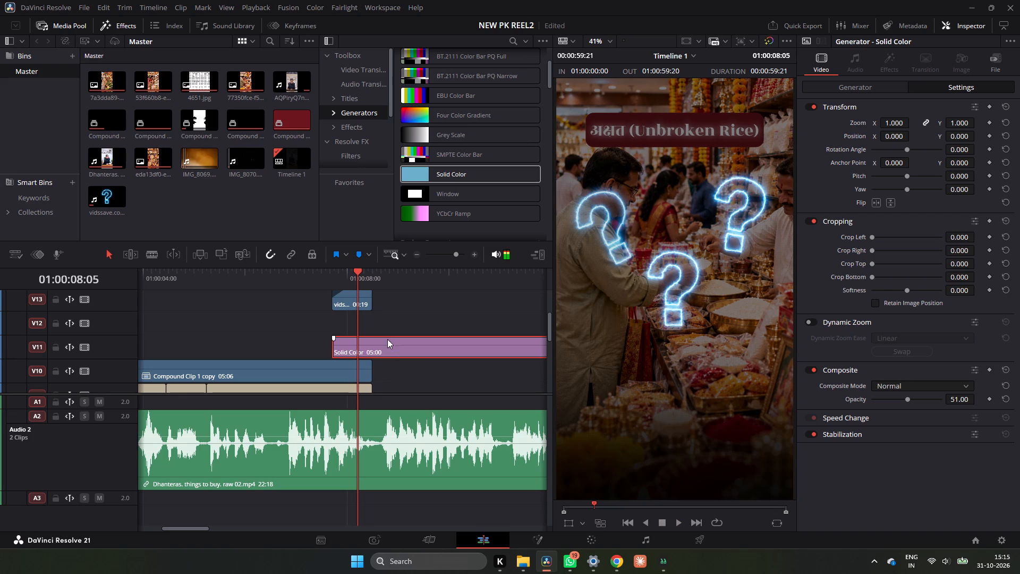
Shift the Solid Color clip on V11 about 5 frames earlier and give it a fade-in of about 10 frames.
drag(389, 343, 378, 345)
drag(323, 337, 343, 337)
Replay the section from just before the Solid Color fade-in to the cut back to the speaker, checking the dimming.
click(324, 277)
key(space)
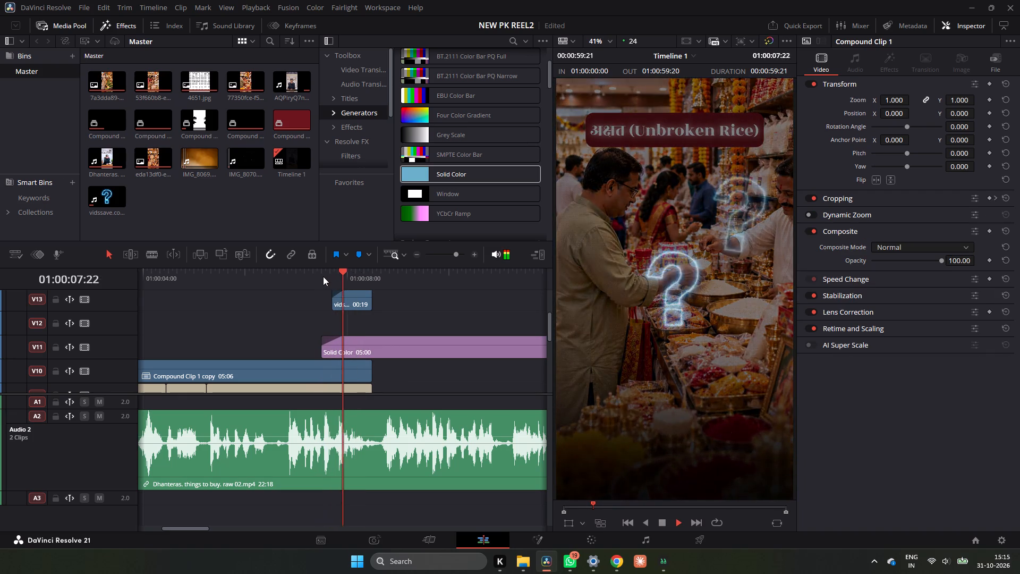
key(space)
click(323, 276)
key(space)
key(space)
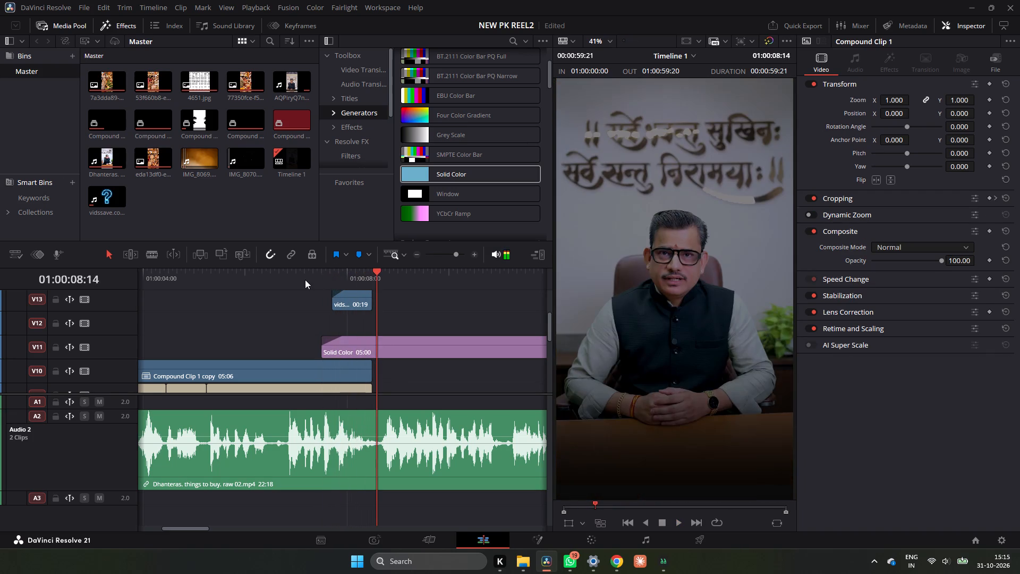
click(301, 280)
key(space)
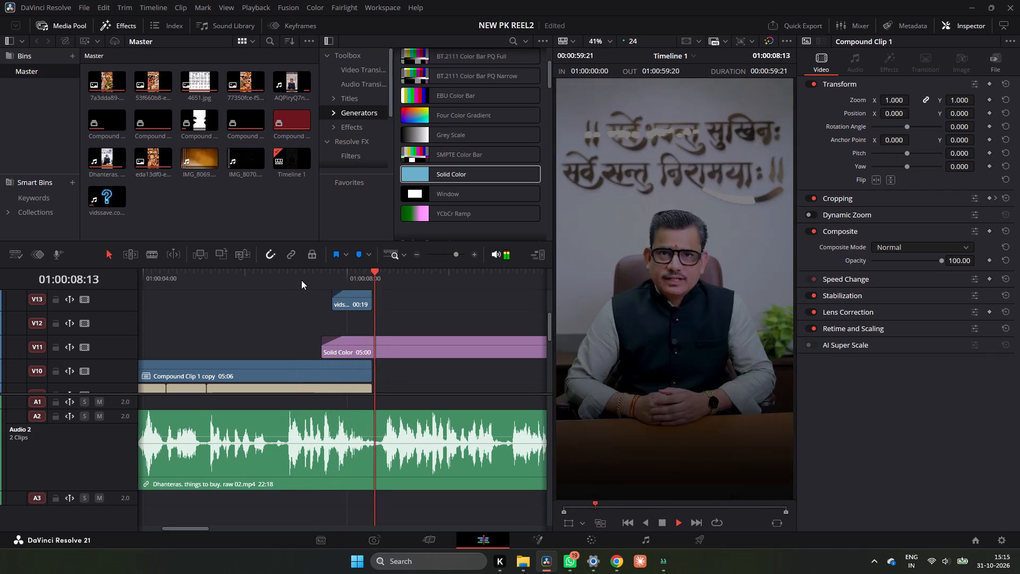
Lengthen the Solid Color clip's fade-in on V11 to about 1 second and align its start with the V13 question mark at 01:00:07:17.
click(301, 280)
key(space)
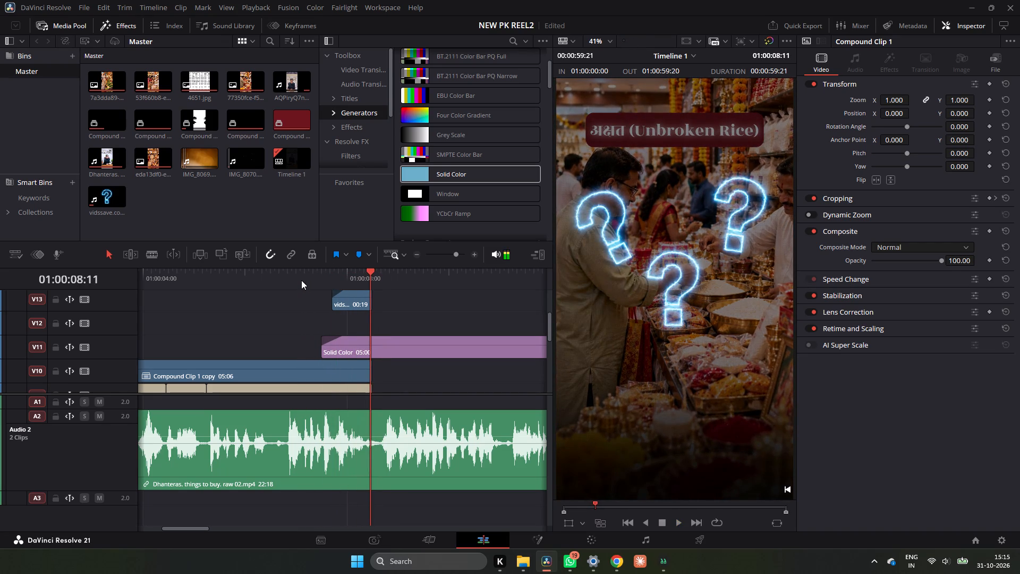
click(295, 280)
drag(372, 344, 355, 345)
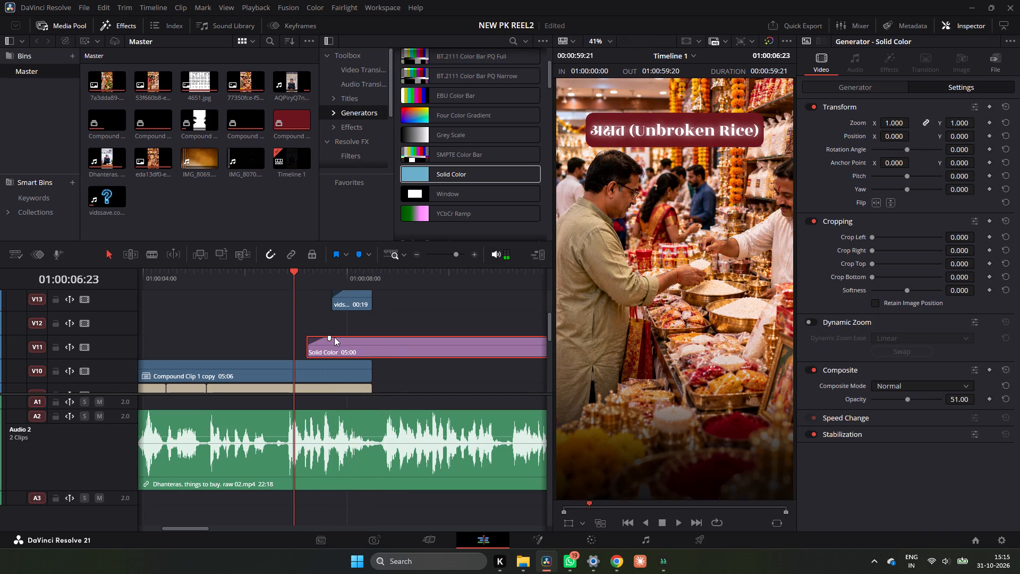
drag(329, 338, 361, 341)
key(space)
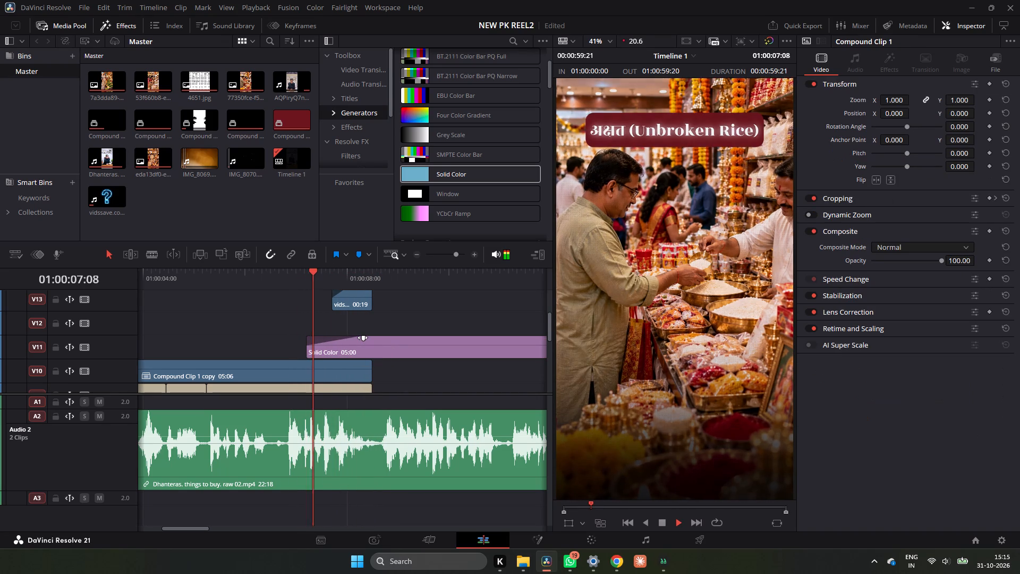
key(space)
drag(360, 343, 384, 345)
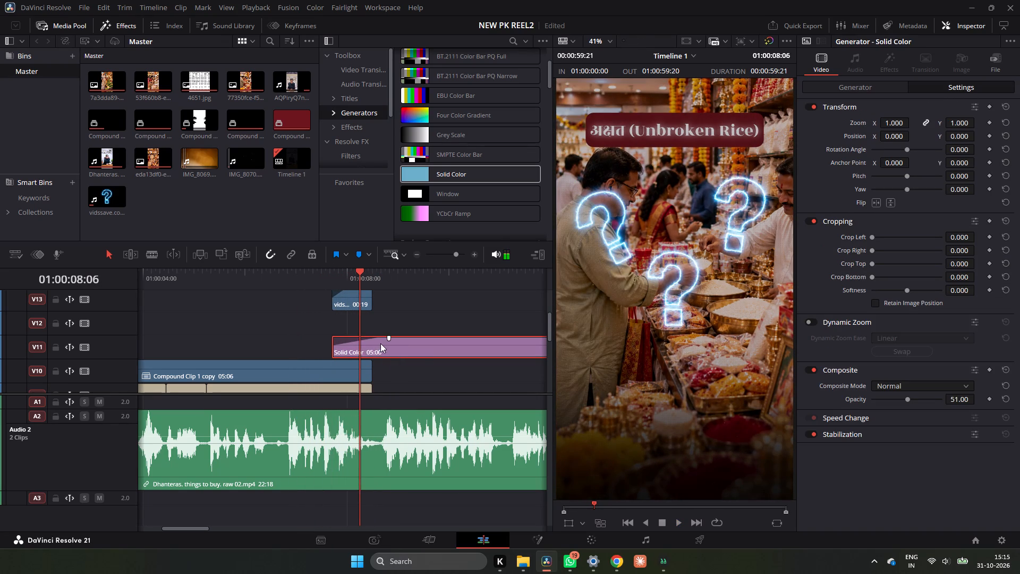
Replay the question-mark section several times to check the slower darkening and the cut back to the speaker.
click(328, 276)
key(space)
click(327, 276)
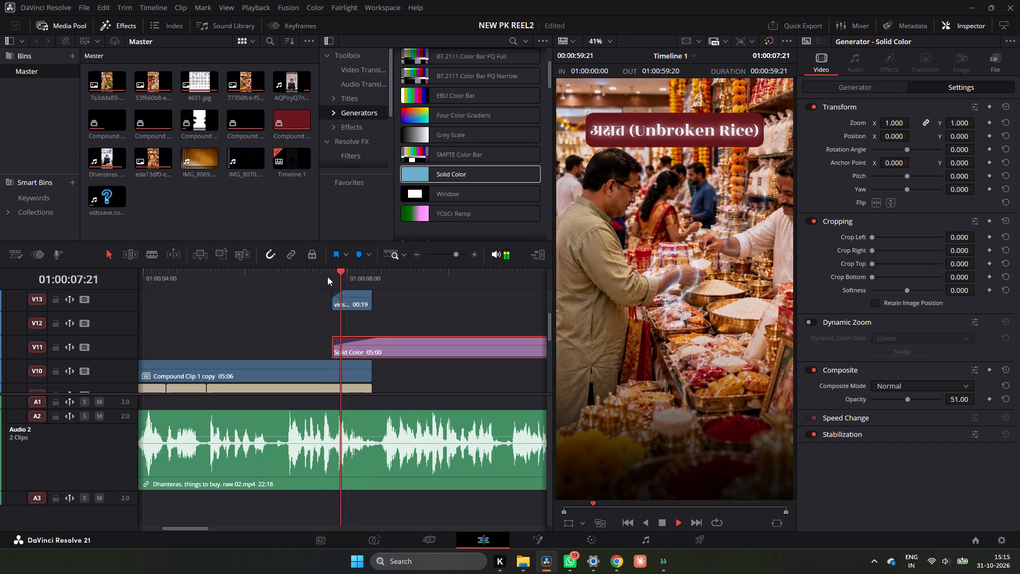
key(space)
click(285, 280)
key(space)
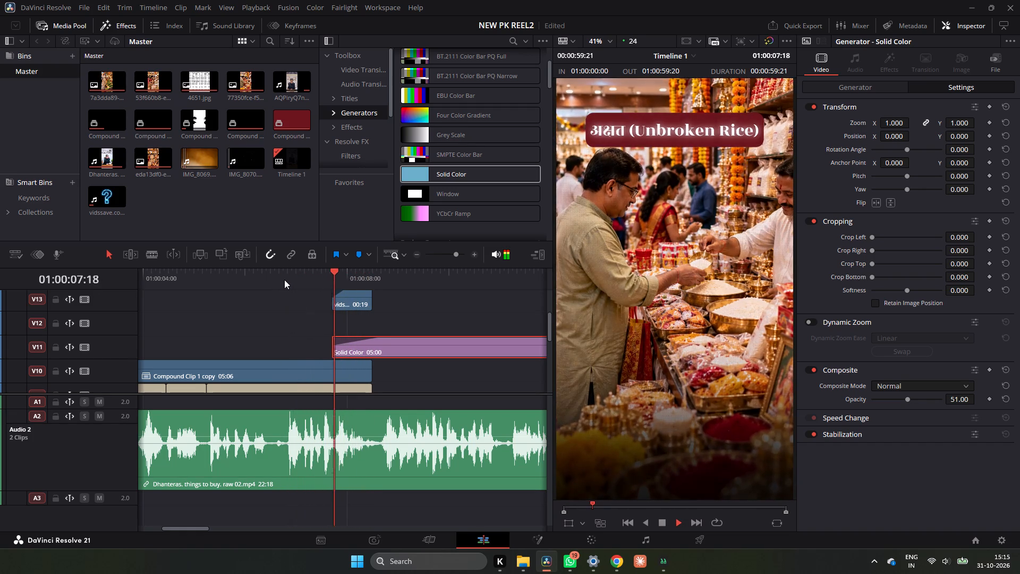
click(284, 280)
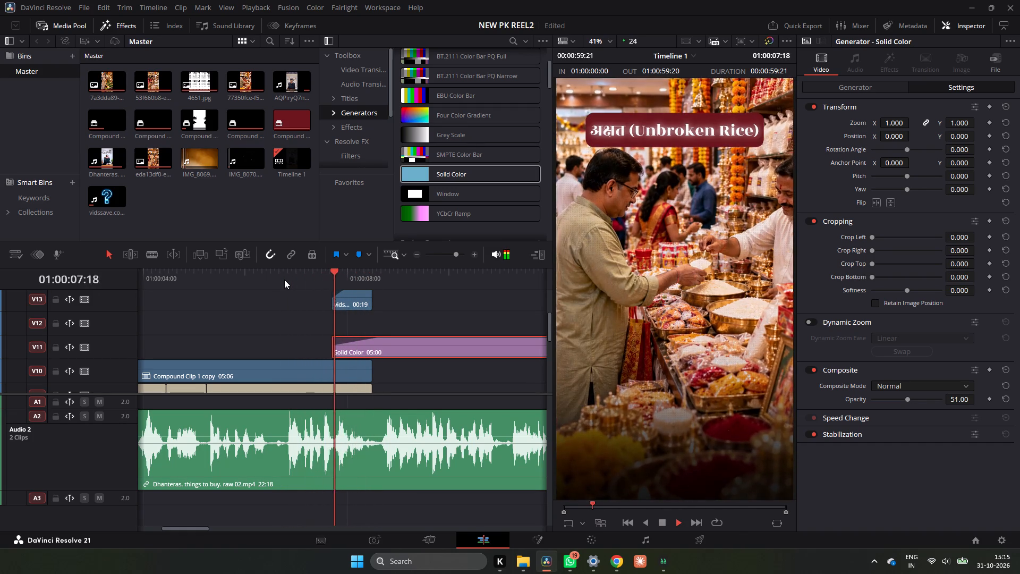
click(284, 280)
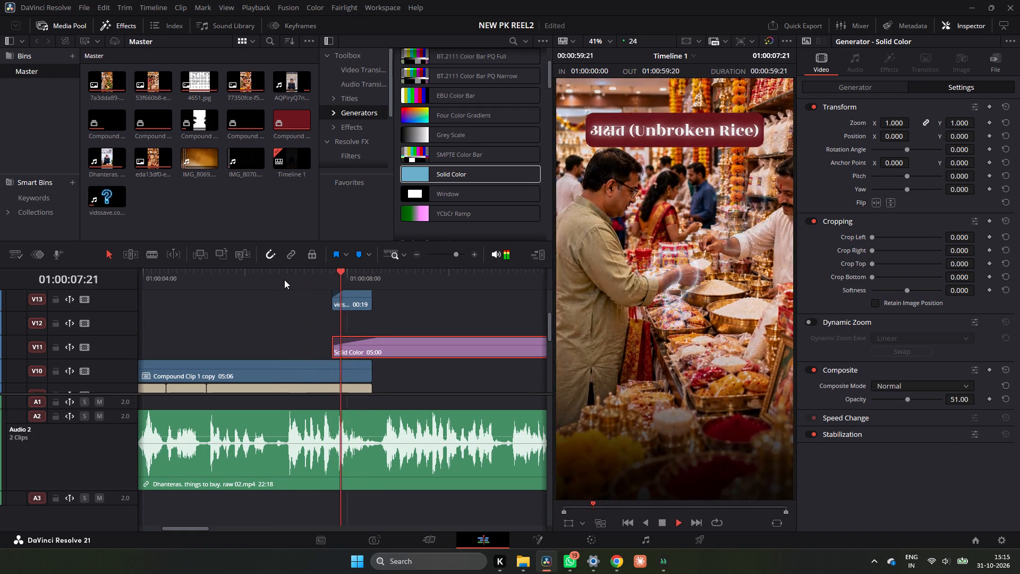
key(space)
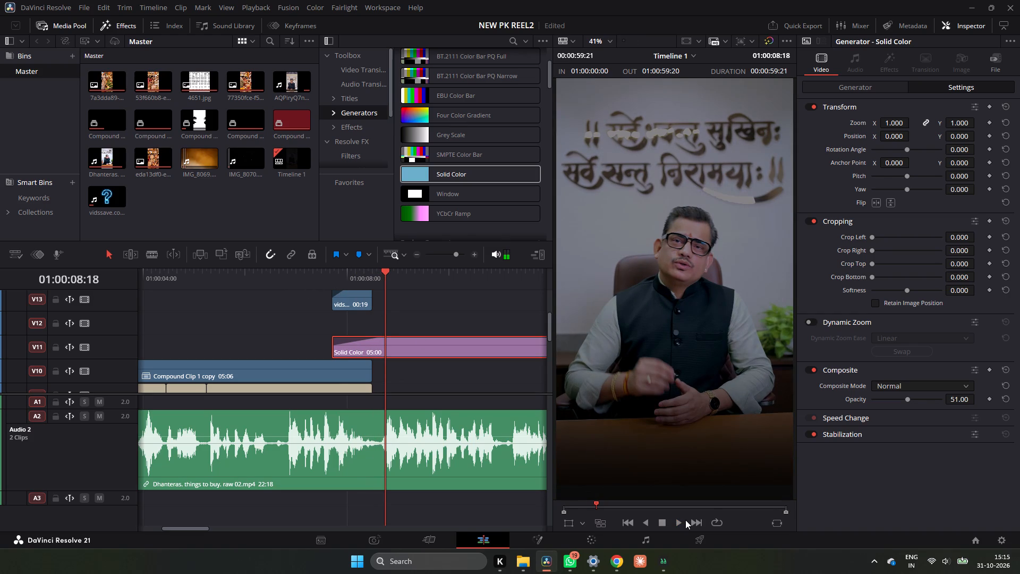
Trim the end of the Solid Color clip on V11 to match the question marks' end, for a duration of 00:19.
ctrl+scroll(497, 395, down, 2)
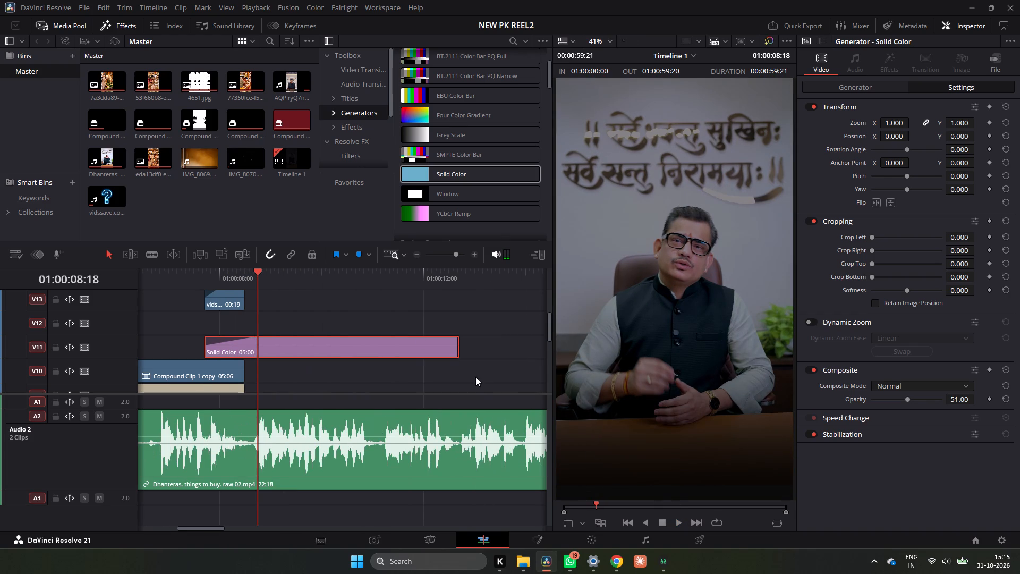
drag(460, 354, 245, 366)
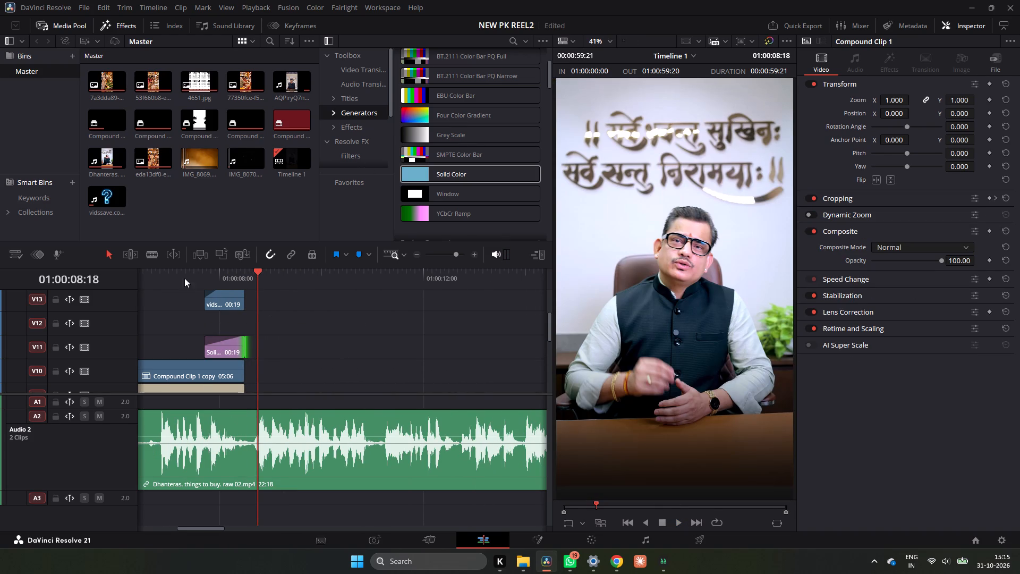
Select the rice-stall image clip on V4 at 01:00:07:17 and browse the video transitions and Toolbox effects for a suitable effect.
click(196, 274)
click(201, 273)
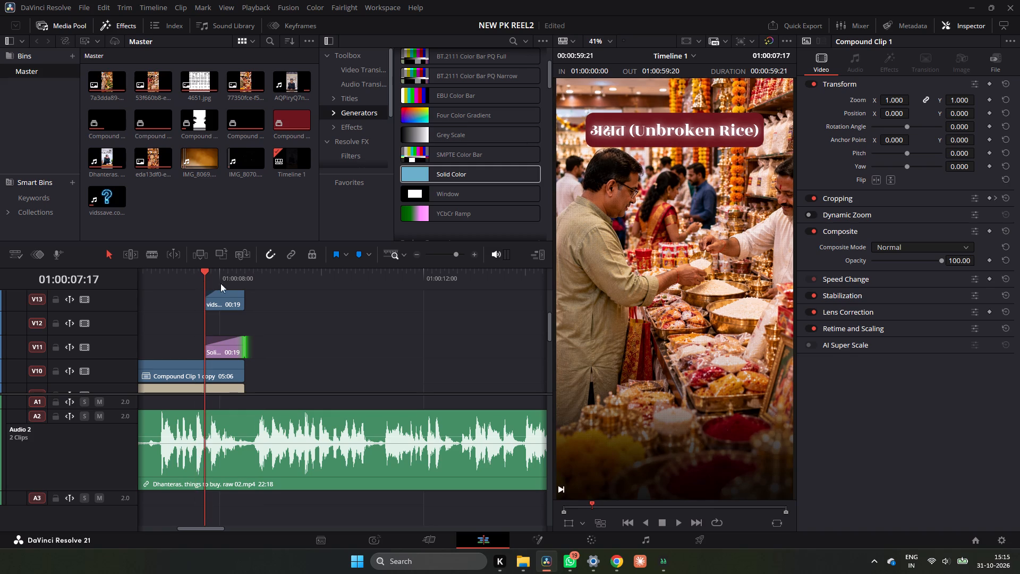
scroll(294, 312, down, 1)
scroll(278, 320, up, 2)
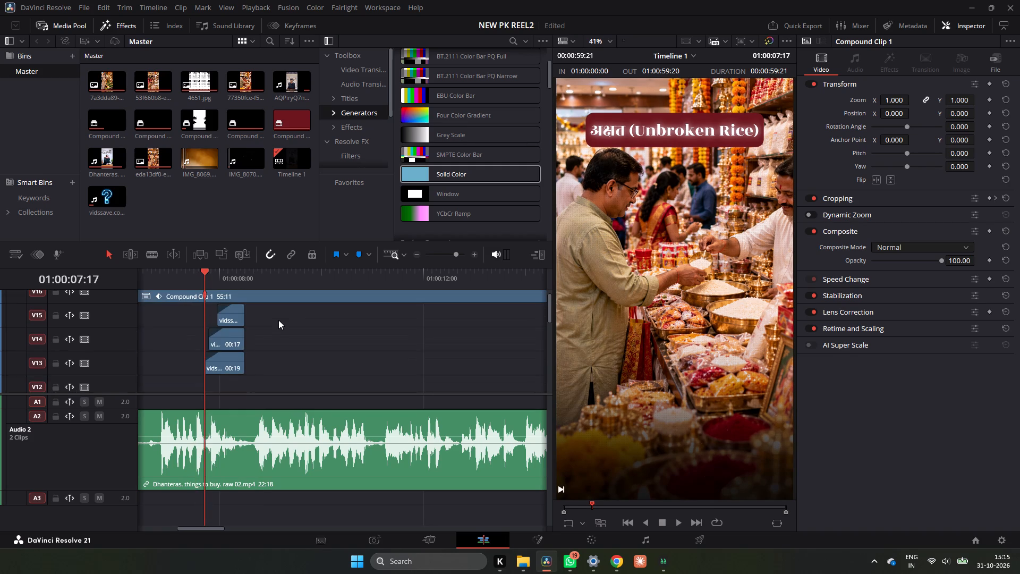
scroll(278, 320, down, 4)
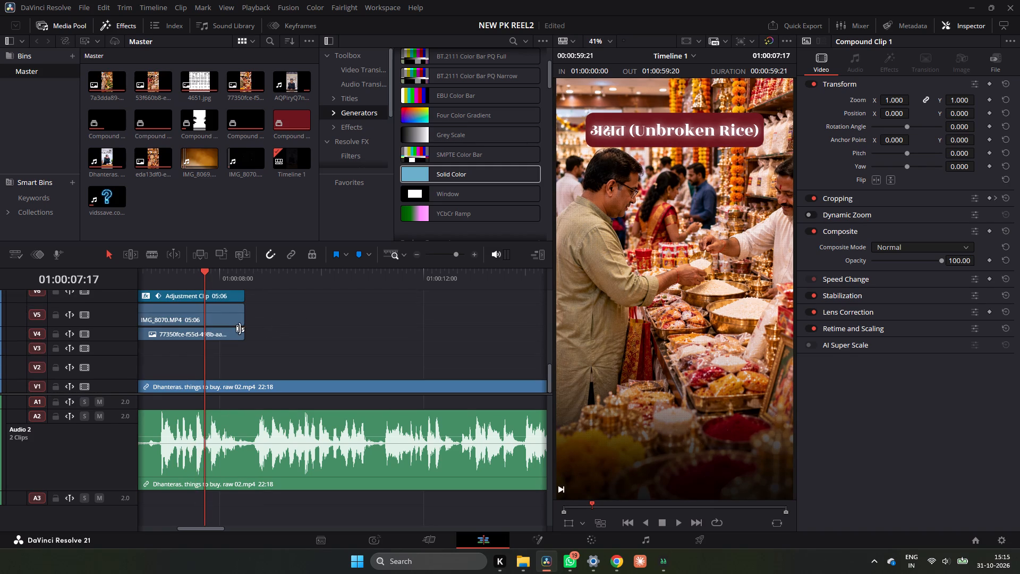
ctrl+scroll(278, 329, up, 2)
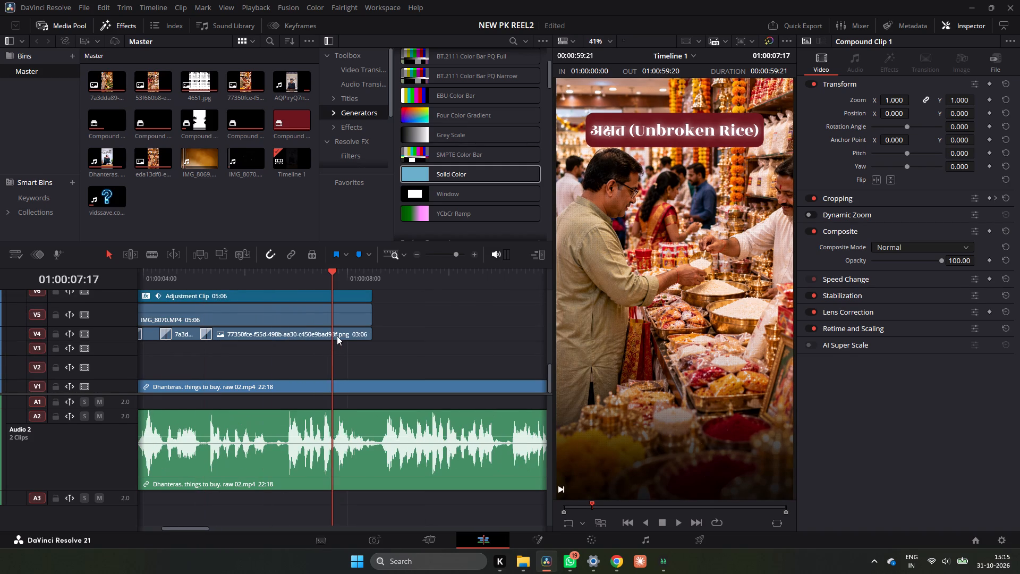
click(337, 336)
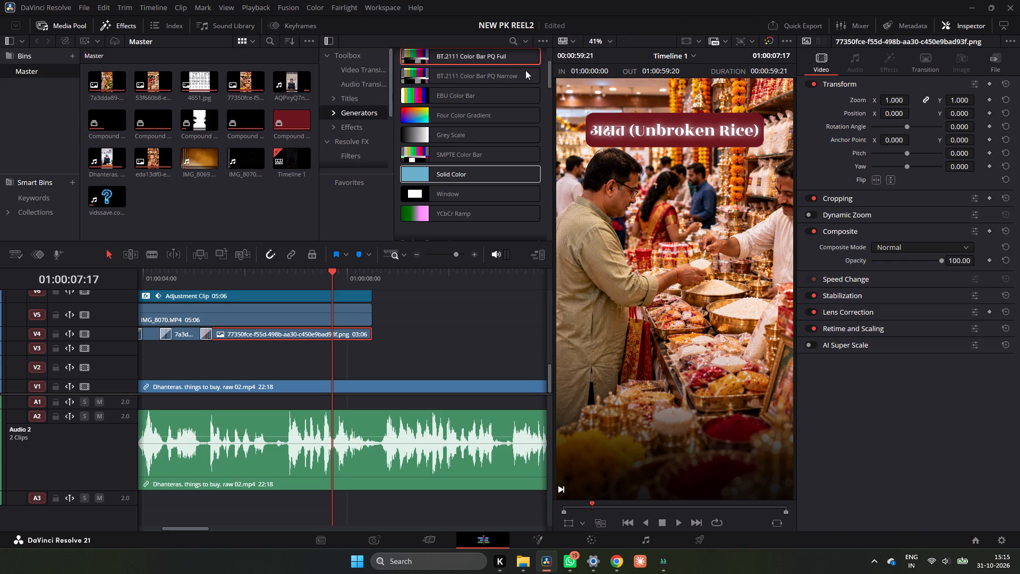
click(368, 70)
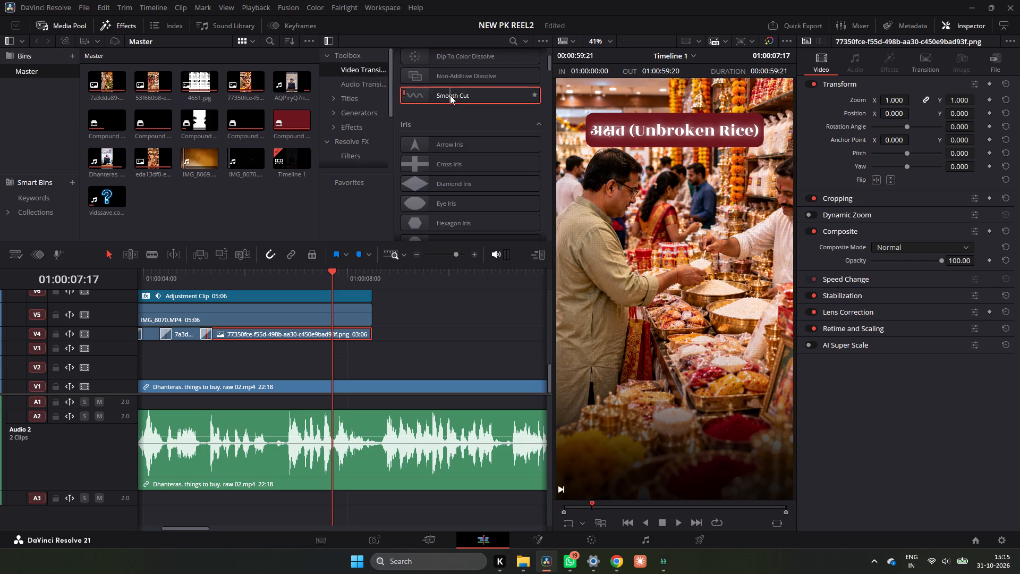
scroll(452, 95, up, 5)
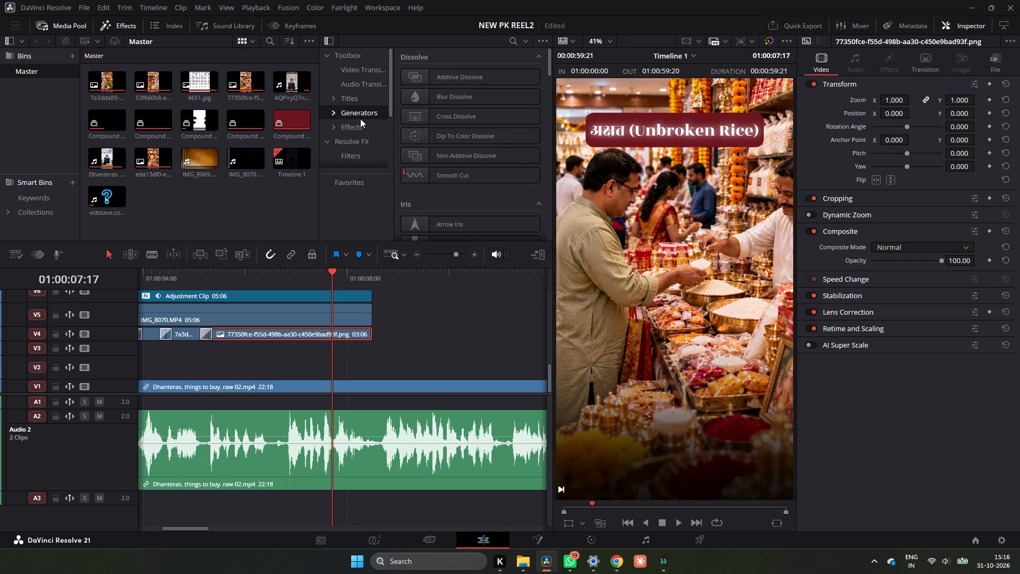
click(360, 119)
scroll(456, 136, down, 3)
click(356, 131)
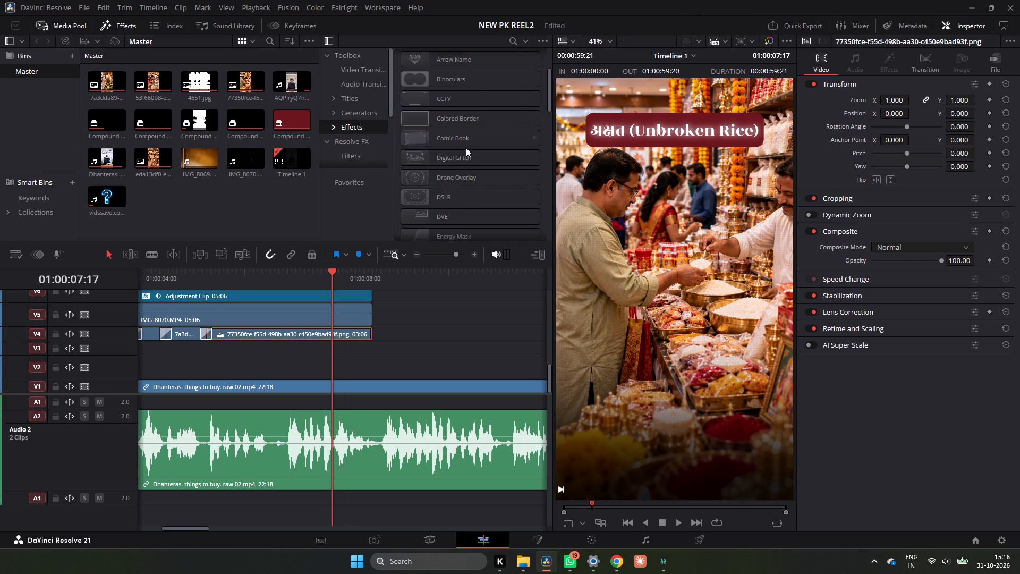
scroll(466, 148, down, 1)
scroll(466, 148, up, 4)
scroll(466, 148, down, 5)
scroll(466, 149, up, 1)
scroll(466, 149, down, 3)
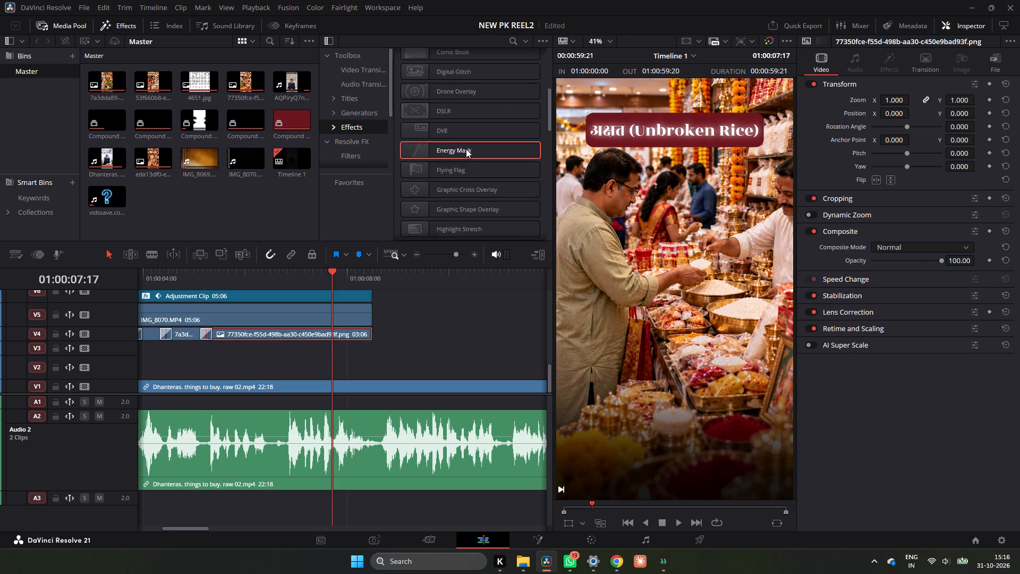
scroll(466, 149, down, 10)
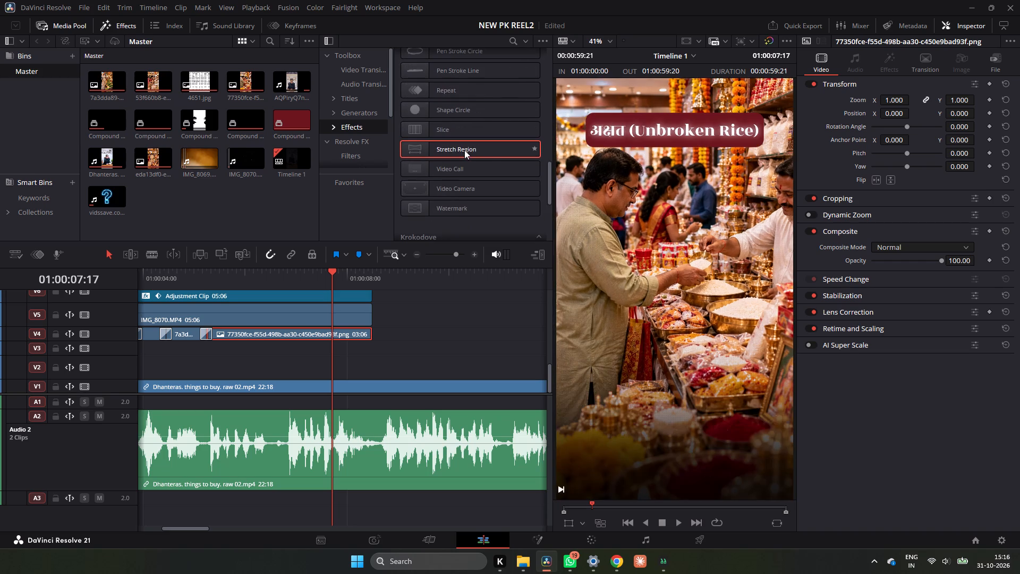
scroll(464, 150, down, 7)
scroll(464, 150, up, 4)
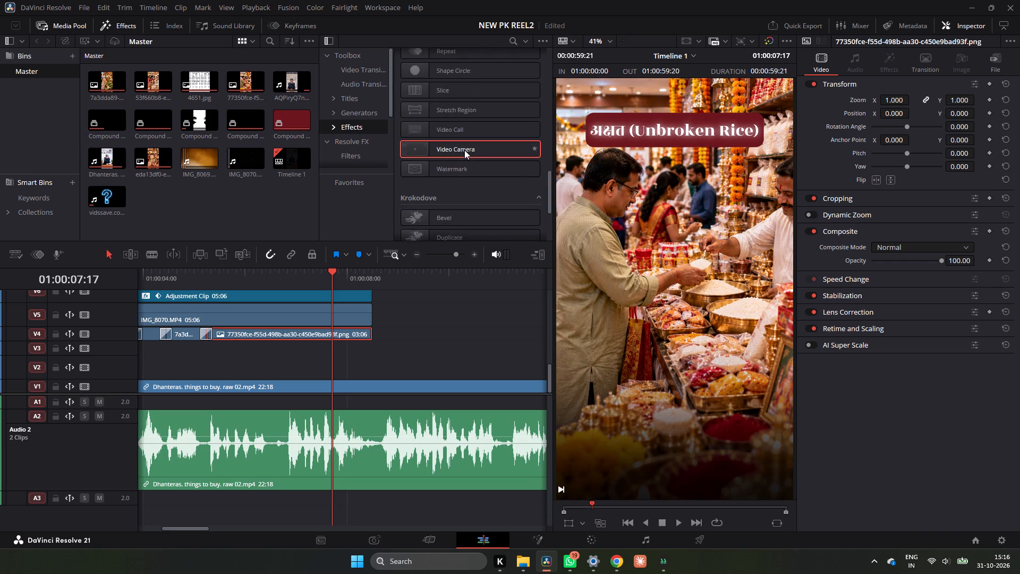
scroll(464, 150, up, 5)
Apply the Resolve FX Gaussian Blur filter to the rice-stall image clip on V4.
click(351, 138)
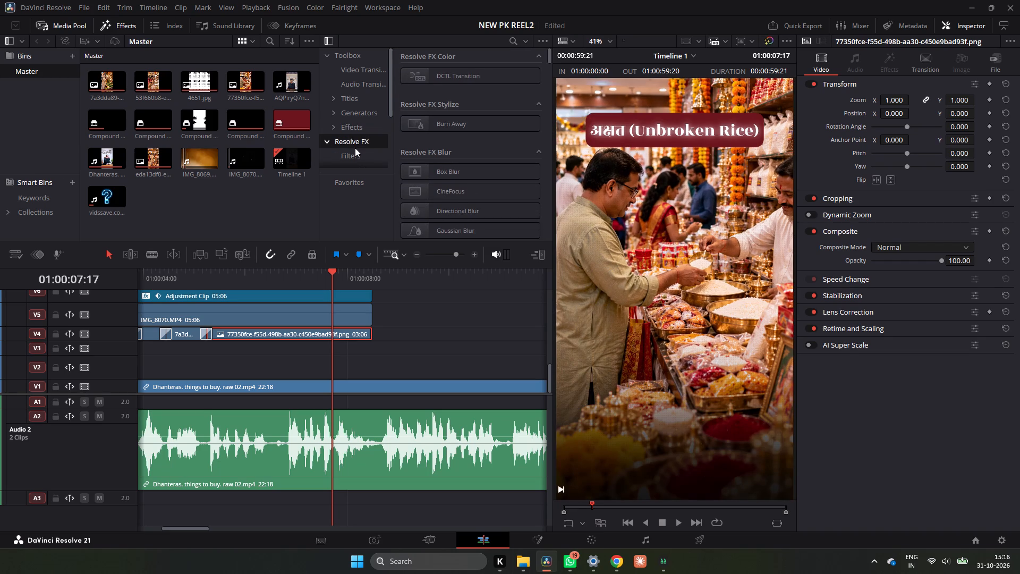
click(355, 148)
click(355, 150)
drag(475, 133, 456, 151)
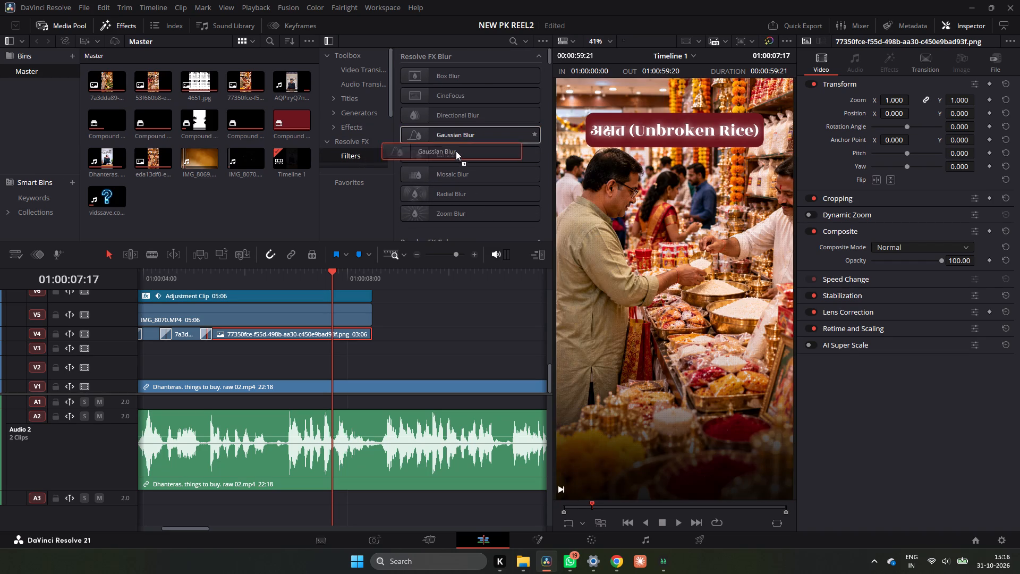
drag(456, 151, 341, 334)
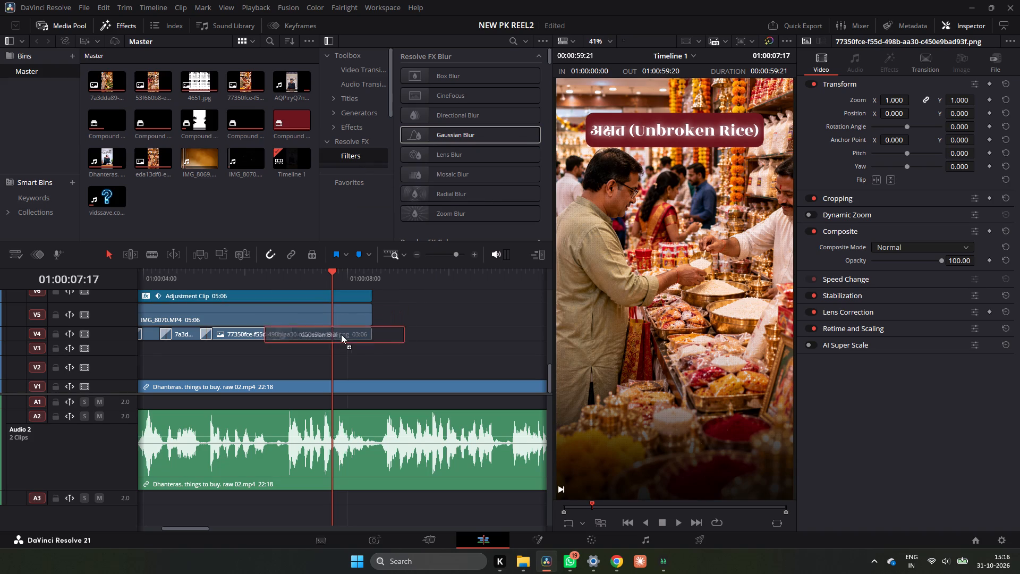
drag(341, 334, 343, 334)
Keyframe the Gaussian Blur strength at 0.000 at 01:00:05:06, near the start of the rice-stall image.
drag(261, 275, 242, 283)
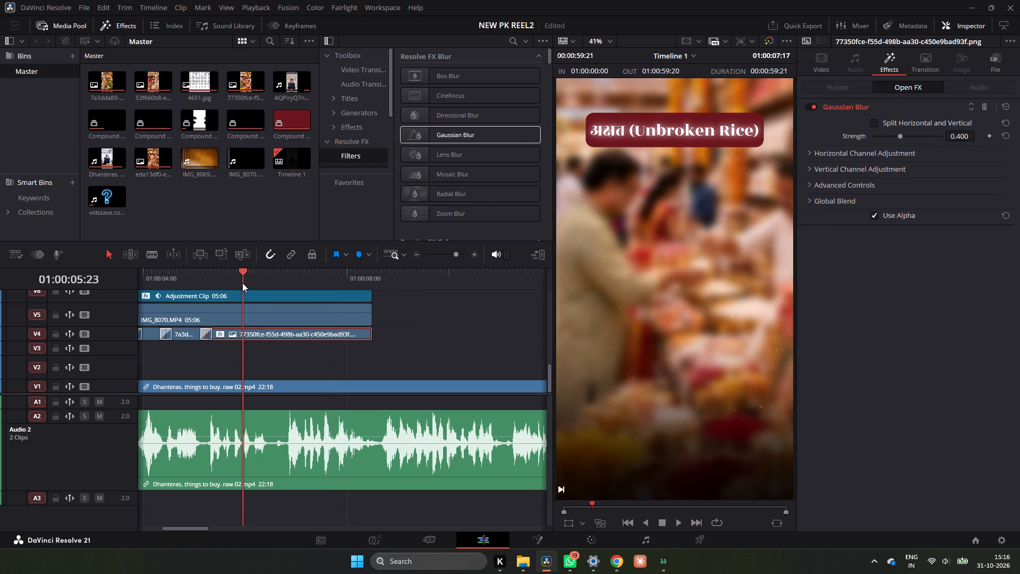
drag(242, 283, 205, 293)
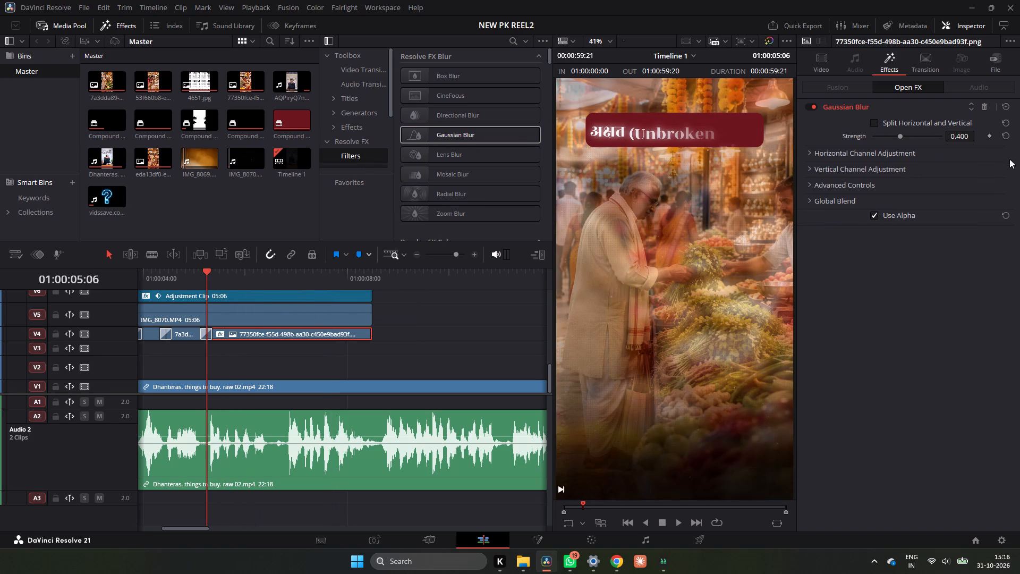
click(988, 136)
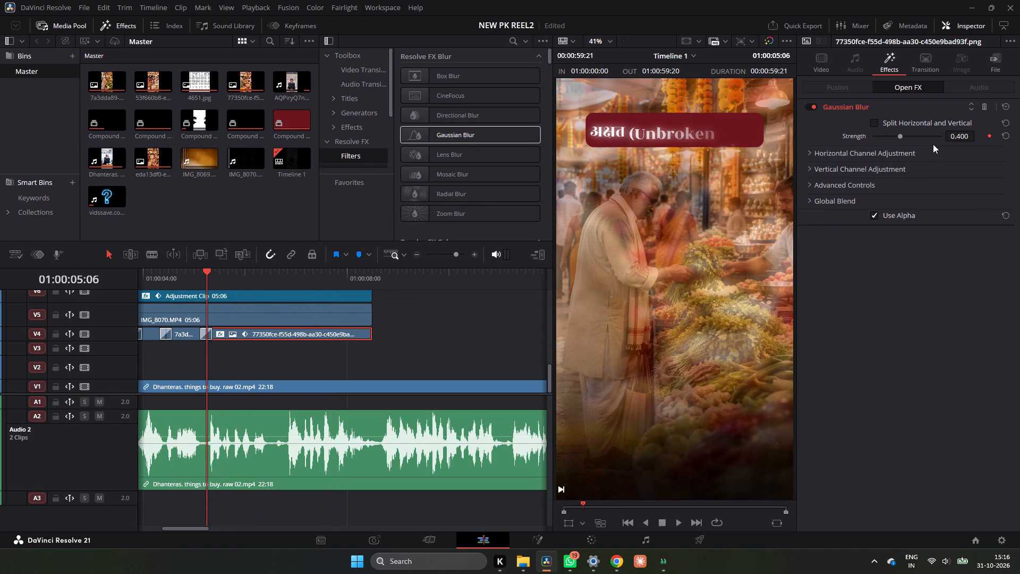
drag(957, 133, 246, 207)
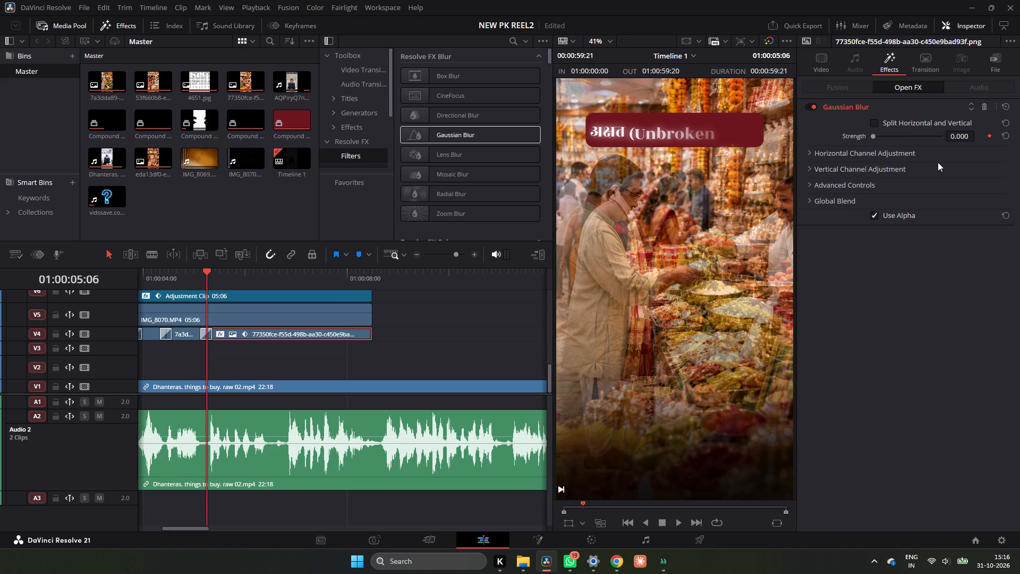
Add a second Gaussian Blur strength keyframe of 0.000 at 01:00:07:11, shortly before the question marks appear.
key(space)
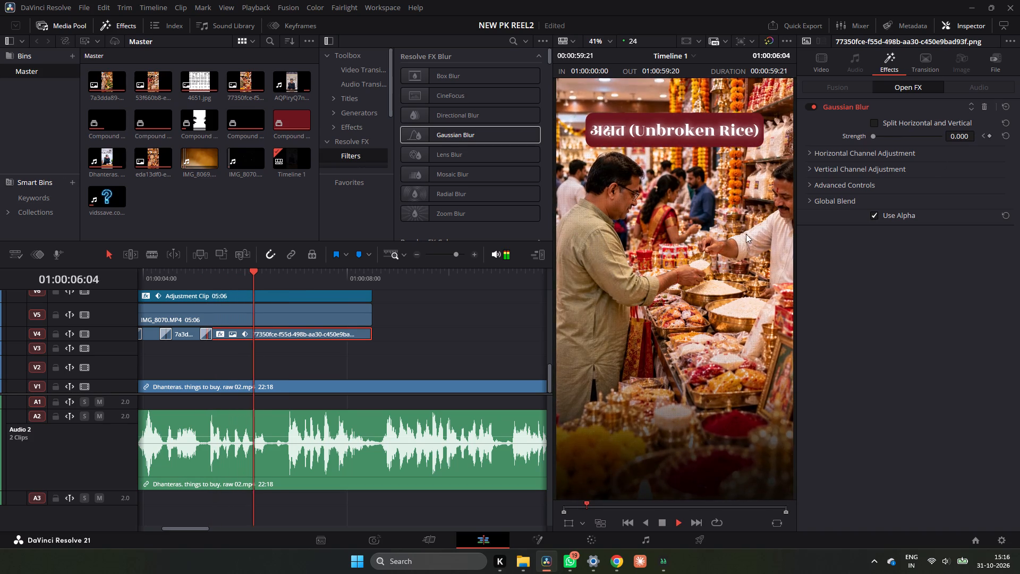
key(space)
scroll(340, 290, up, 2)
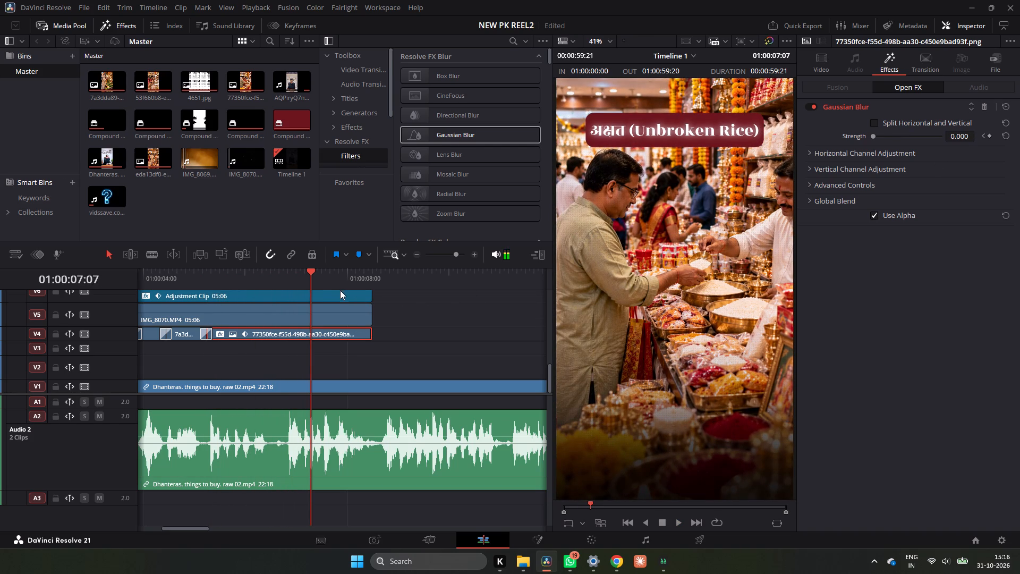
scroll(340, 290, up, 1)
scroll(345, 333, up, 2)
drag(312, 282, 333, 278)
scroll(353, 314, down, 2)
scroll(339, 355, down, 2)
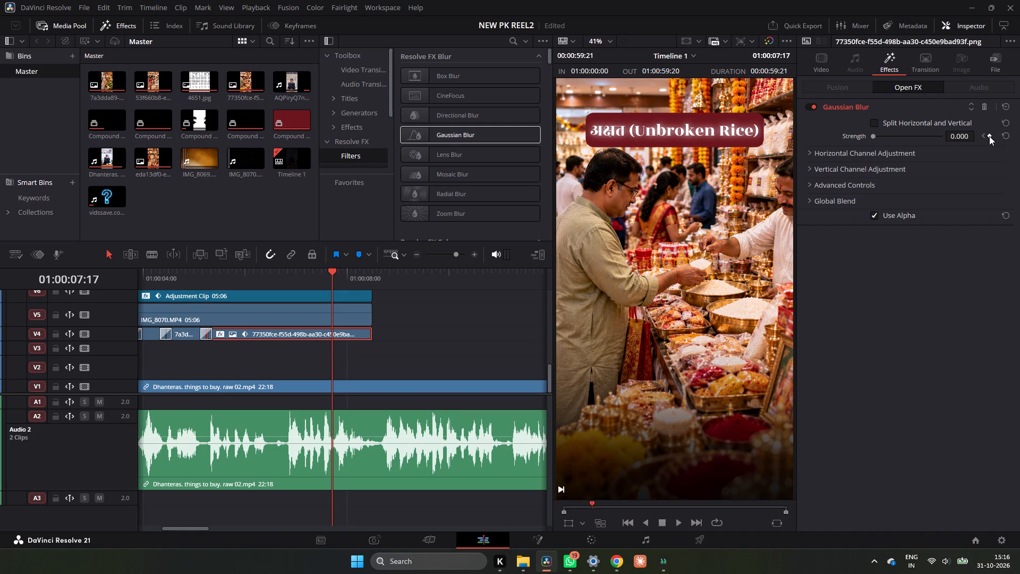
drag(325, 278, 309, 282)
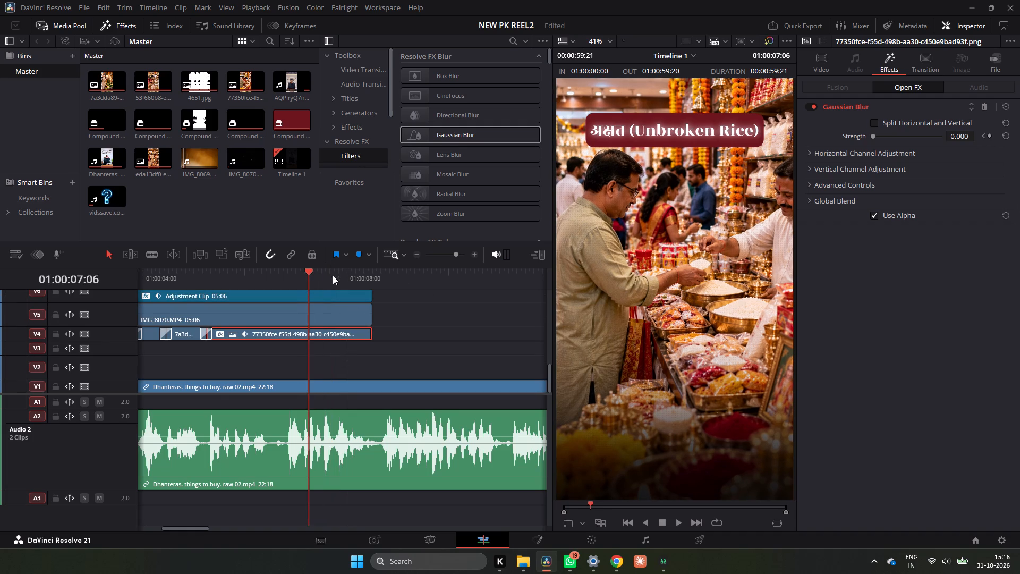
drag(313, 278, 319, 278)
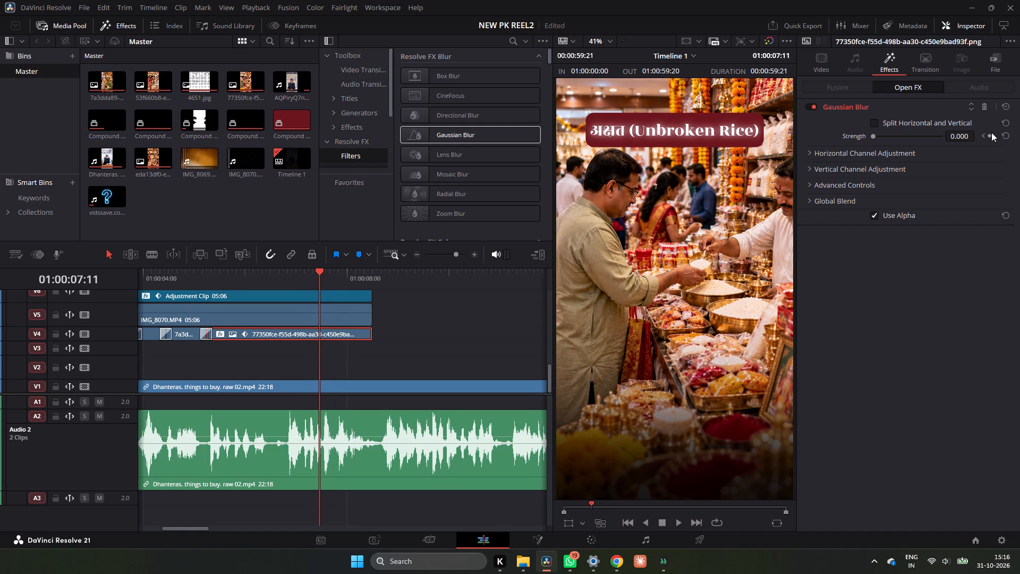
click(988, 135)
scroll(360, 300, up, 2)
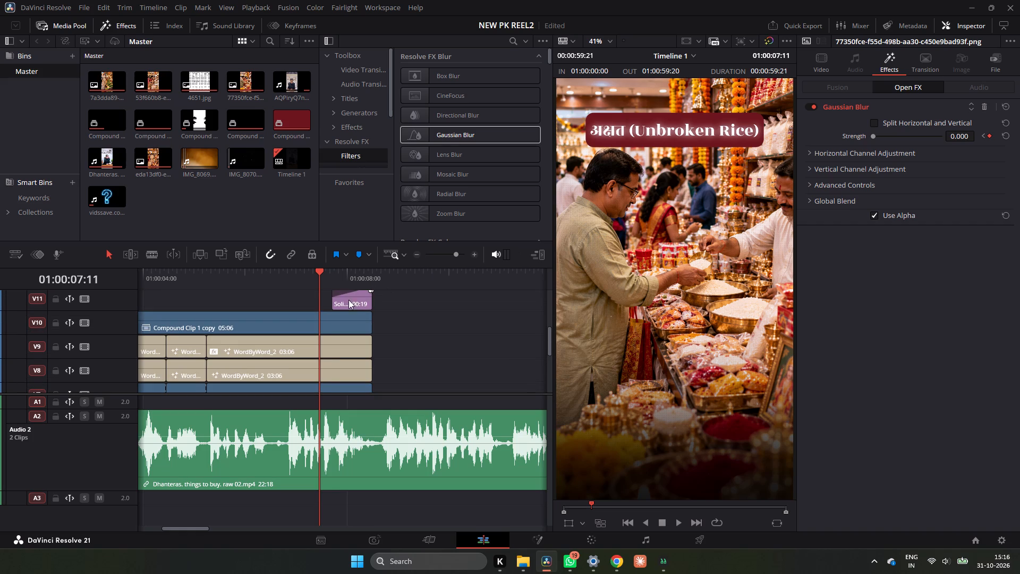
Keyframe the rice-stall image's Gaussian Blur strength at 0.456 at 01:00:07:17, where the question marks begin.
drag(322, 269, 336, 275)
click(336, 275)
drag(336, 272, 333, 274)
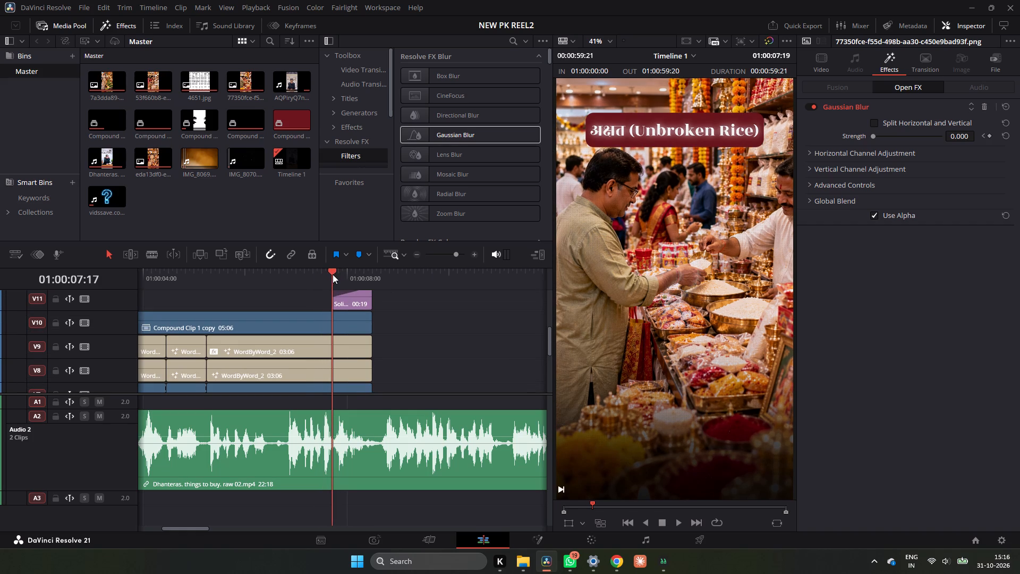
drag(333, 274, 331, 275)
scroll(355, 292, down, 2)
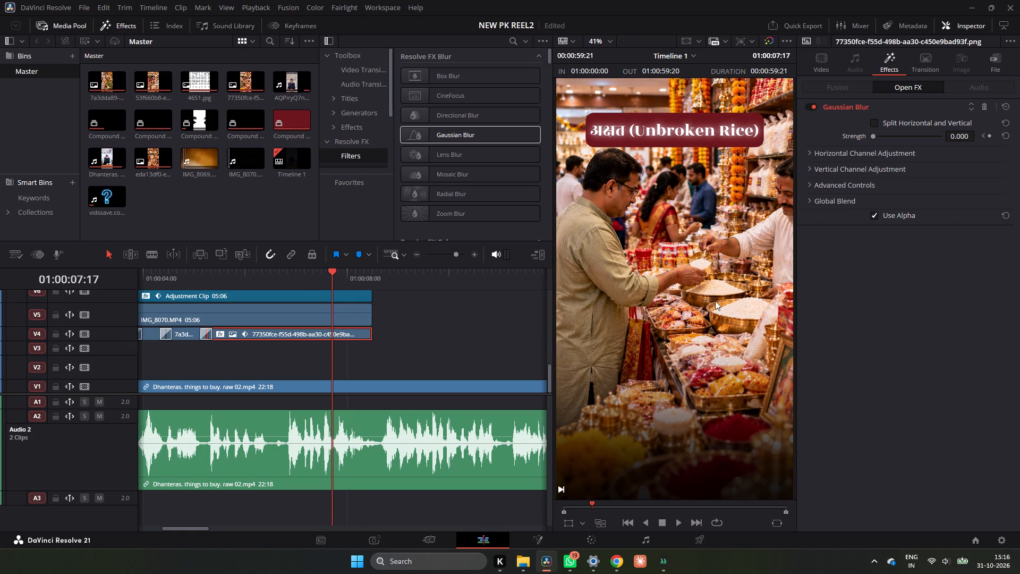
drag(962, 139, 986, 141)
drag(986, 141, 679, 337)
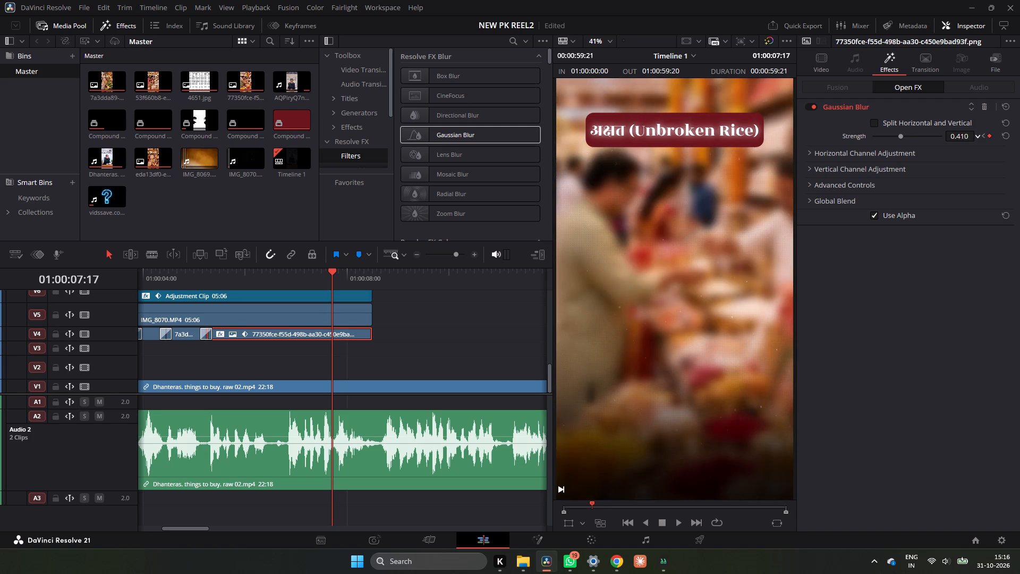
drag(679, 337, 704, 337)
drag(704, 337, 704, 337)
Play back the end of the rice-stall shot several times to check the blur ramp behind the question marks.
key(space)
key(space)
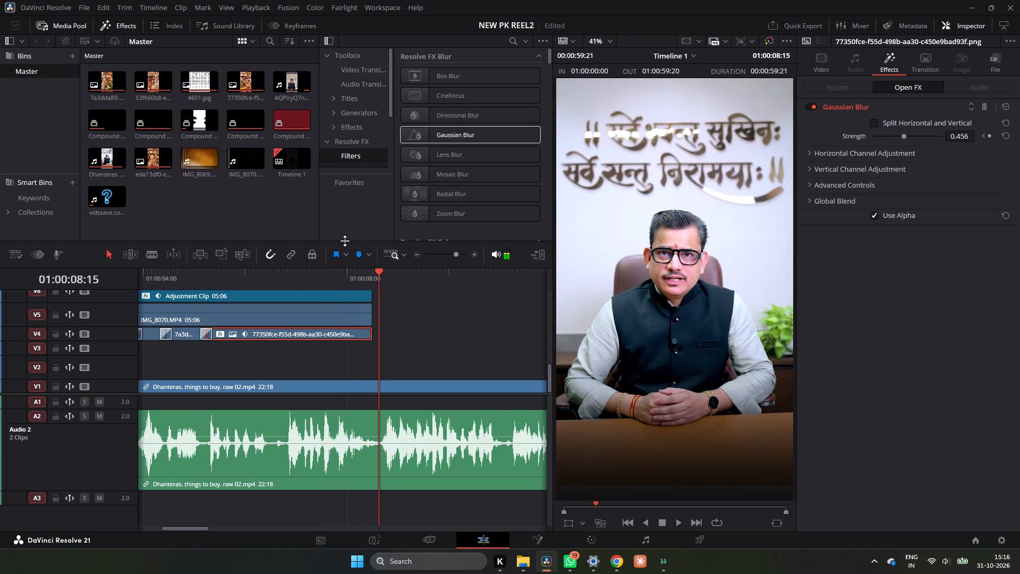
click(281, 288)
key(space)
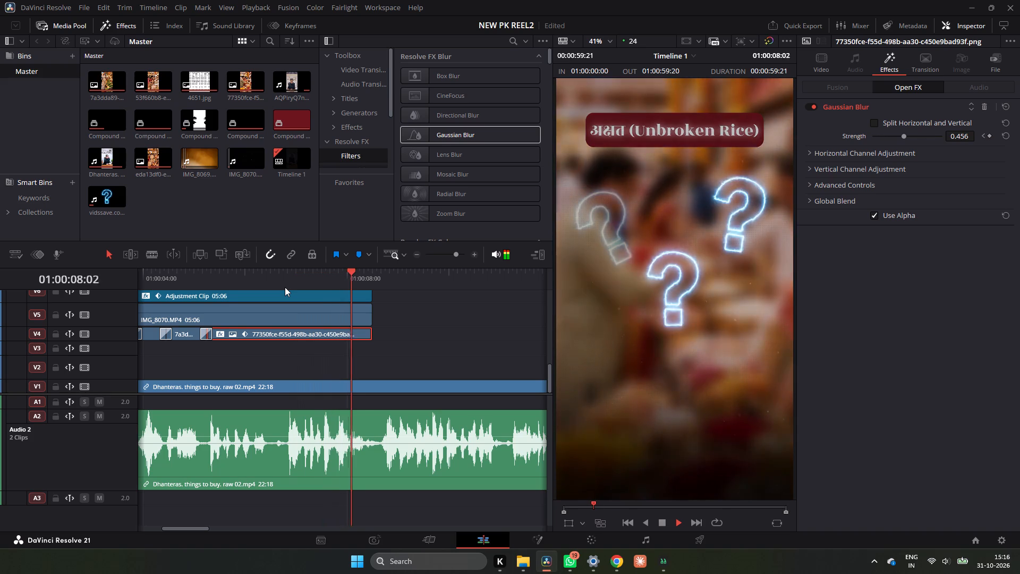
key(space)
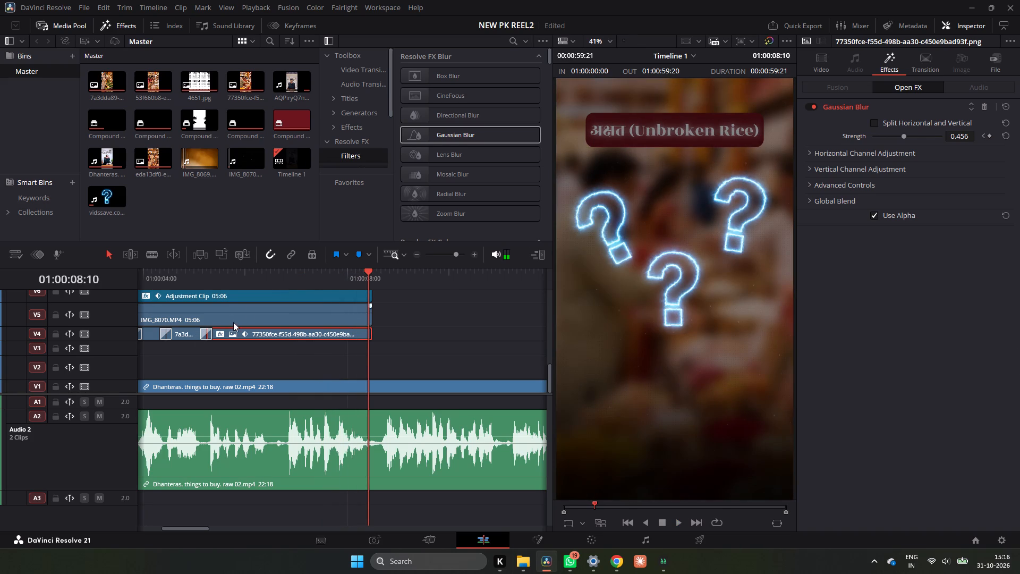
click(309, 271)
key(space)
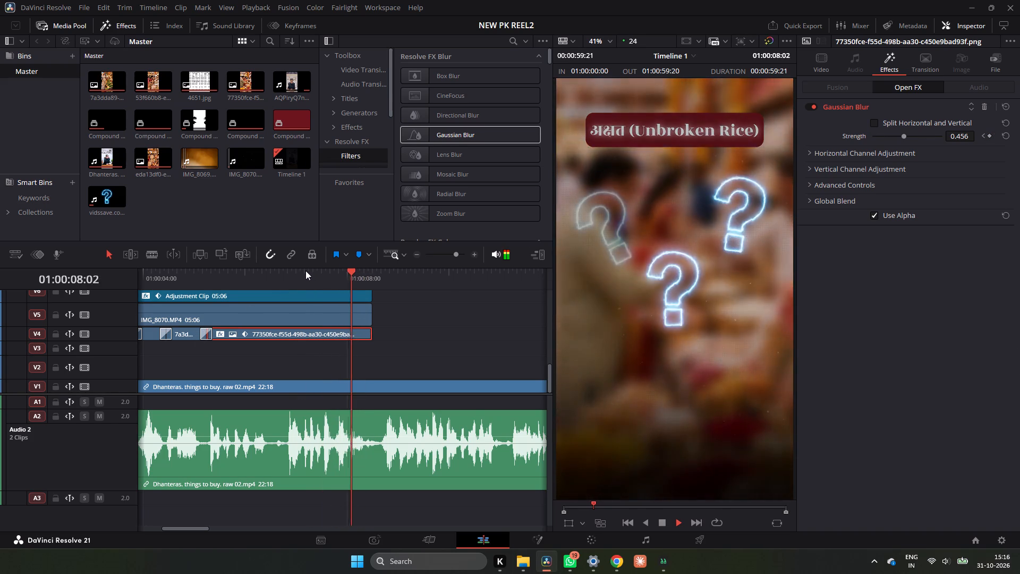
key(space)
click(303, 273)
key(space)
key(space)
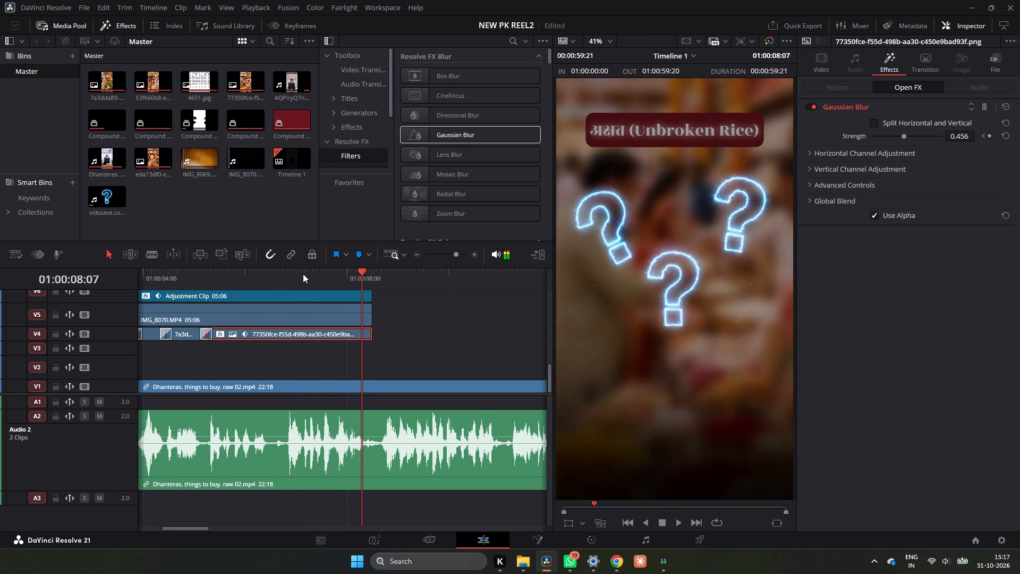
Expand the Gaussian Blur's Advanced Controls and its vertical and horizontal channel adjustments to inspect their settings.
click(868, 185)
click(856, 167)
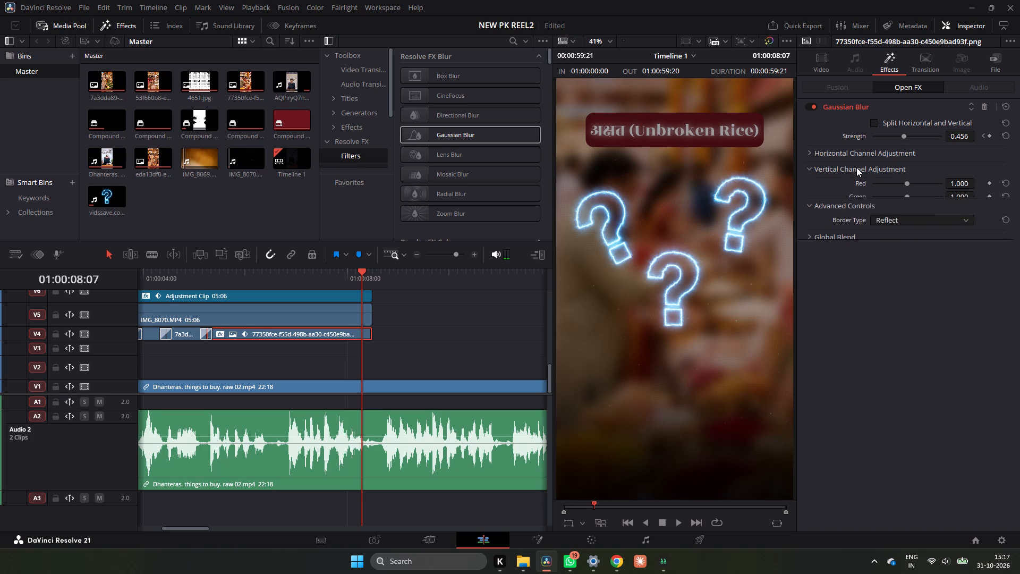
click(860, 154)
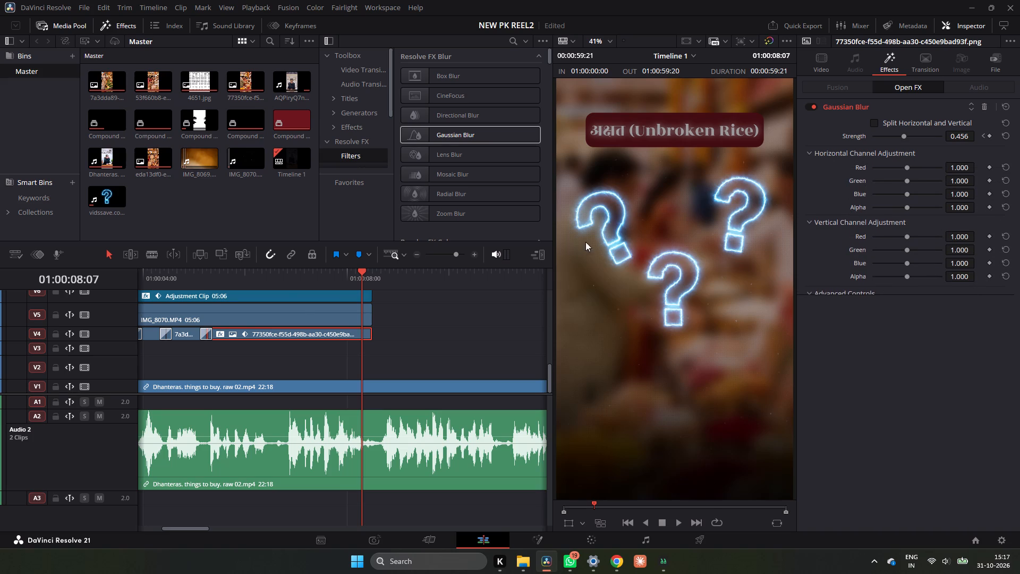
Replay the blur and question-mark section from about 01:00:07:07 and look over the stacked clips on the video tracks.
click(316, 265)
click(316, 271)
key(space)
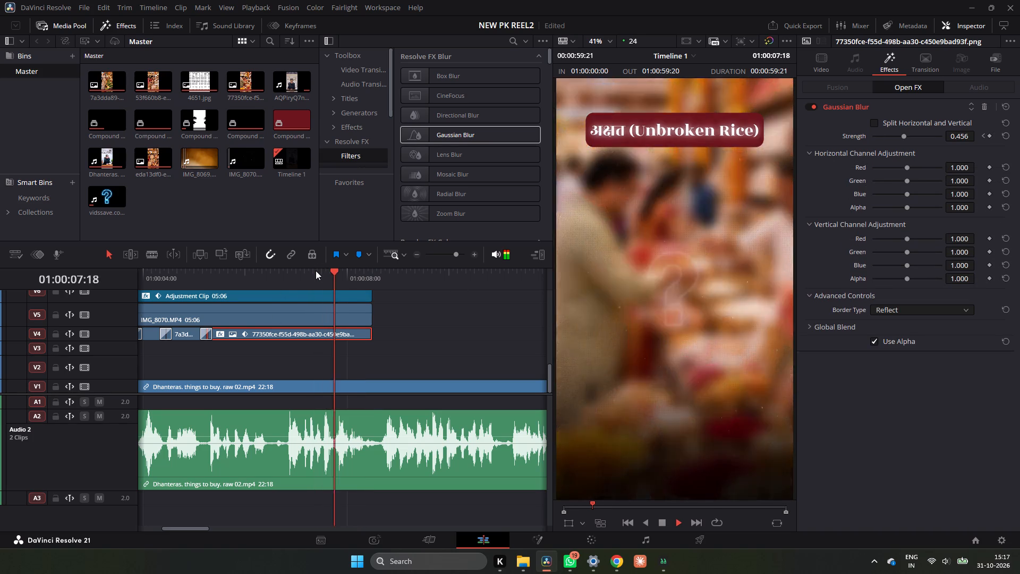
key(space)
scroll(414, 336, up, 2)
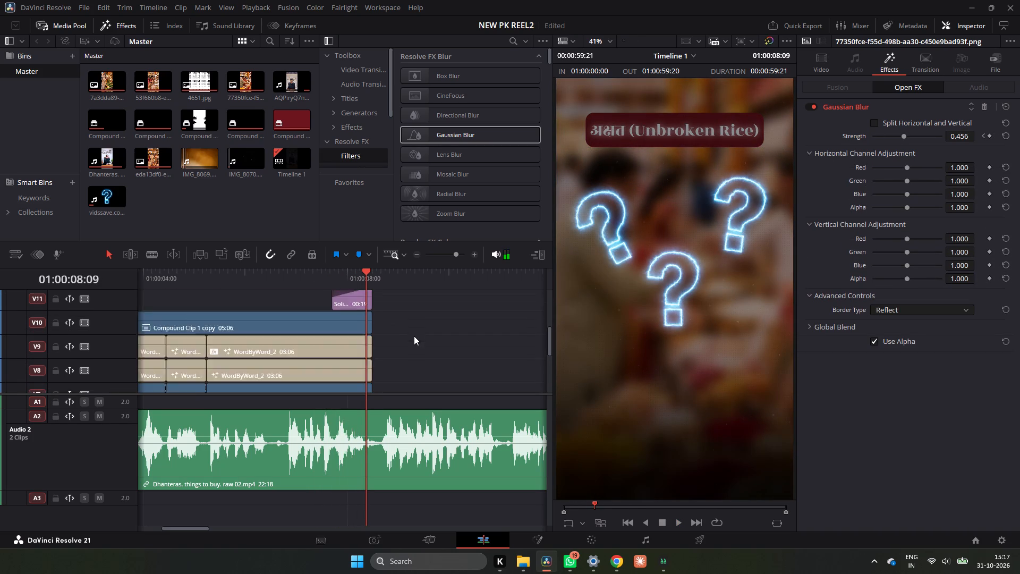
scroll(414, 336, up, 3)
scroll(415, 336, down, 1)
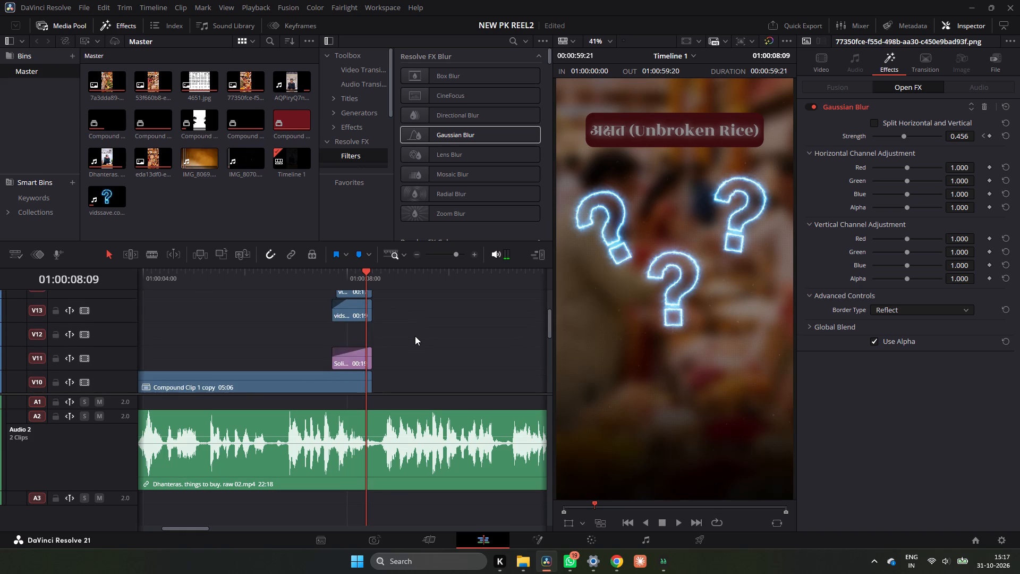
scroll(415, 336, down, 3)
scroll(416, 333, up, 1)
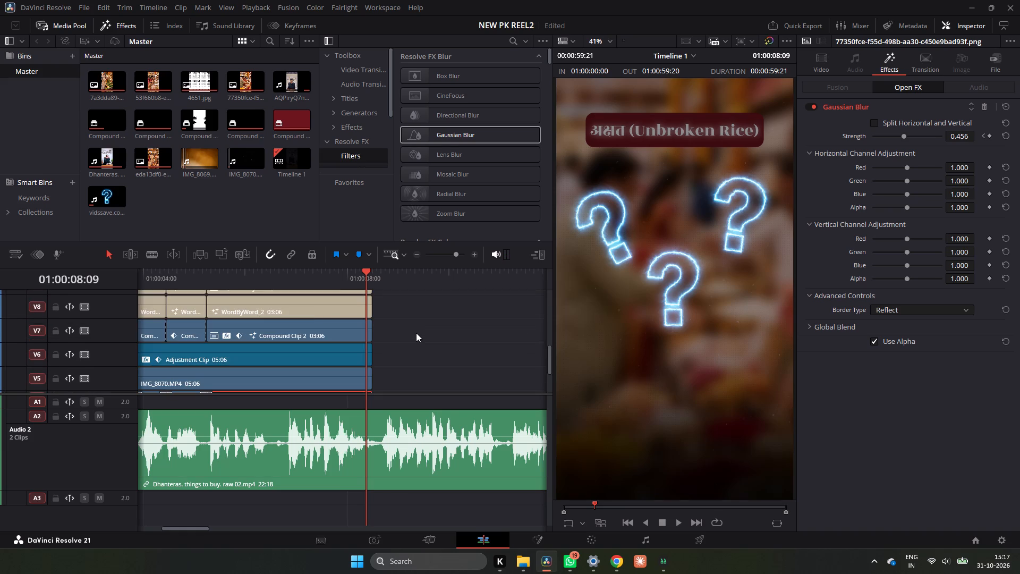
scroll(416, 333, up, 1)
drag(324, 280, 312, 280)
key(space)
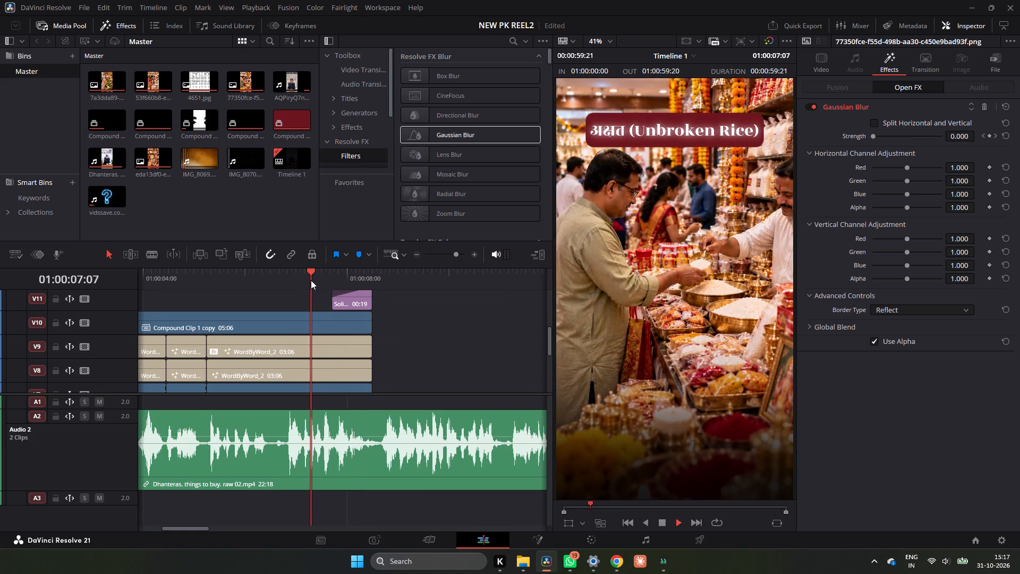
key(space)
scroll(408, 301, down, 2)
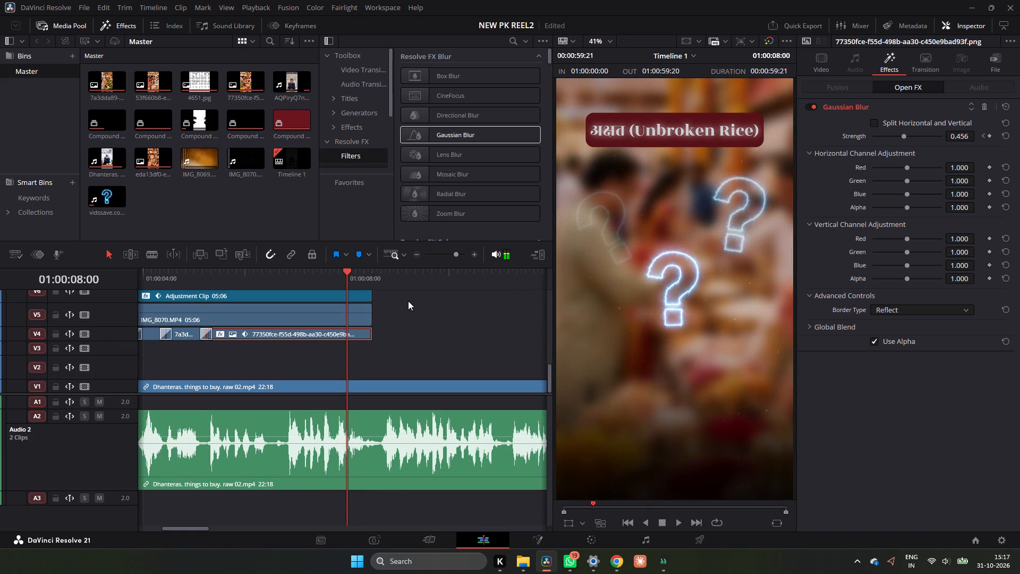
scroll(409, 301, down, 2)
click(322, 276)
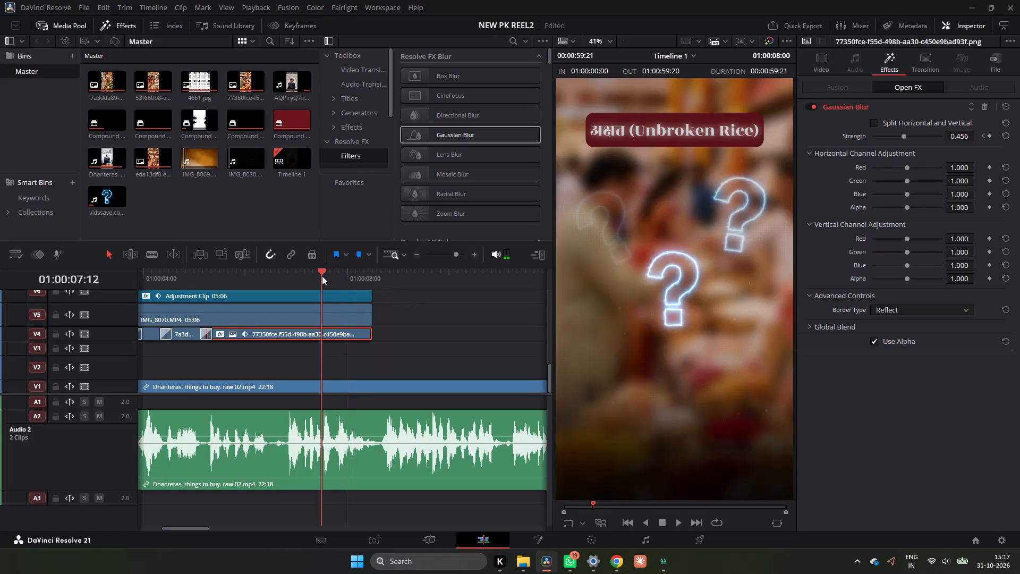
key(space)
key(space)
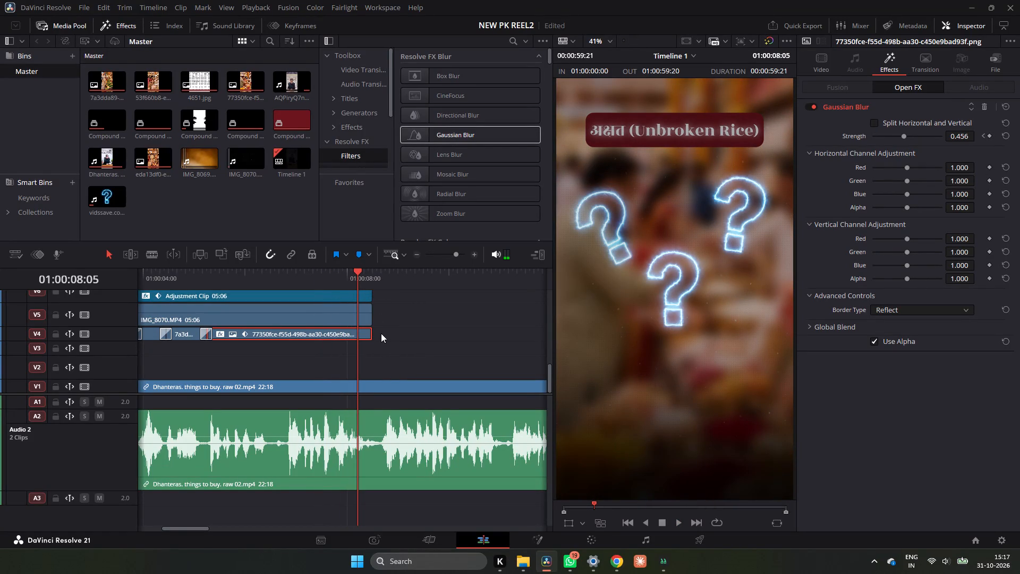
Zoom the timeline out and play from the rice-stall shot into the speaker footage to review the transition.
click(417, 257)
scroll(354, 339, up, 2)
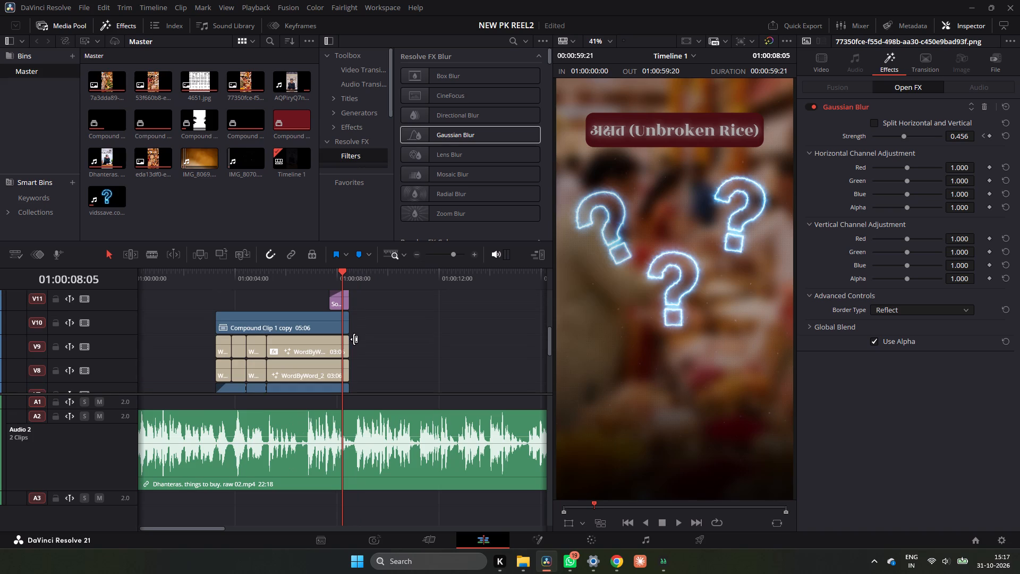
click(322, 272)
key(space)
key(space)
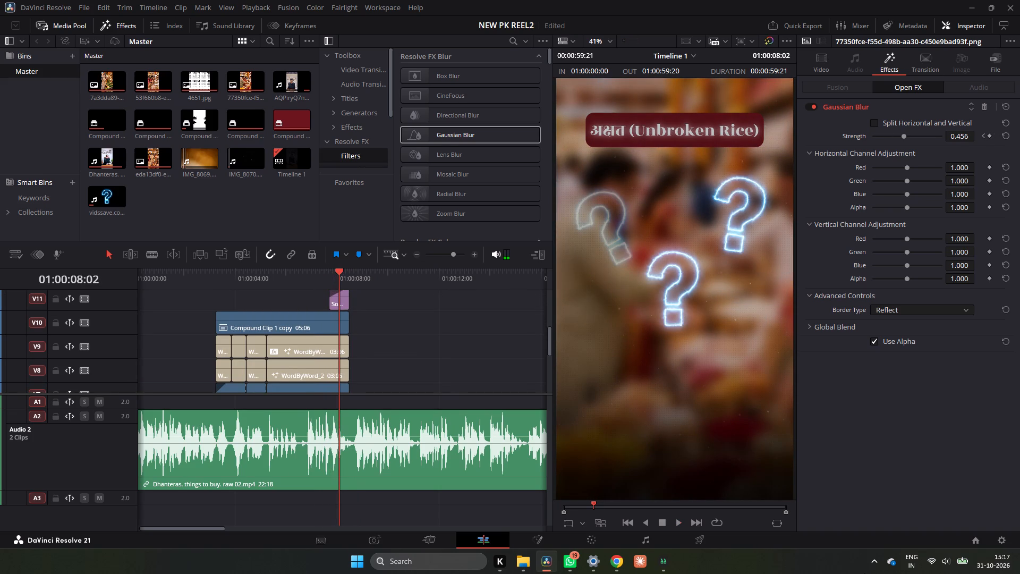
key(space)
key(space)
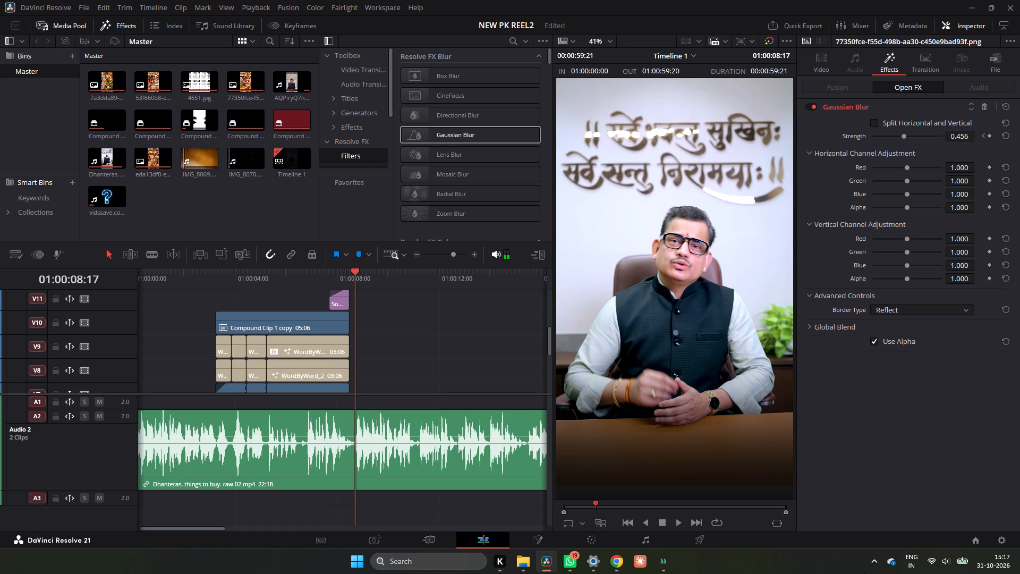
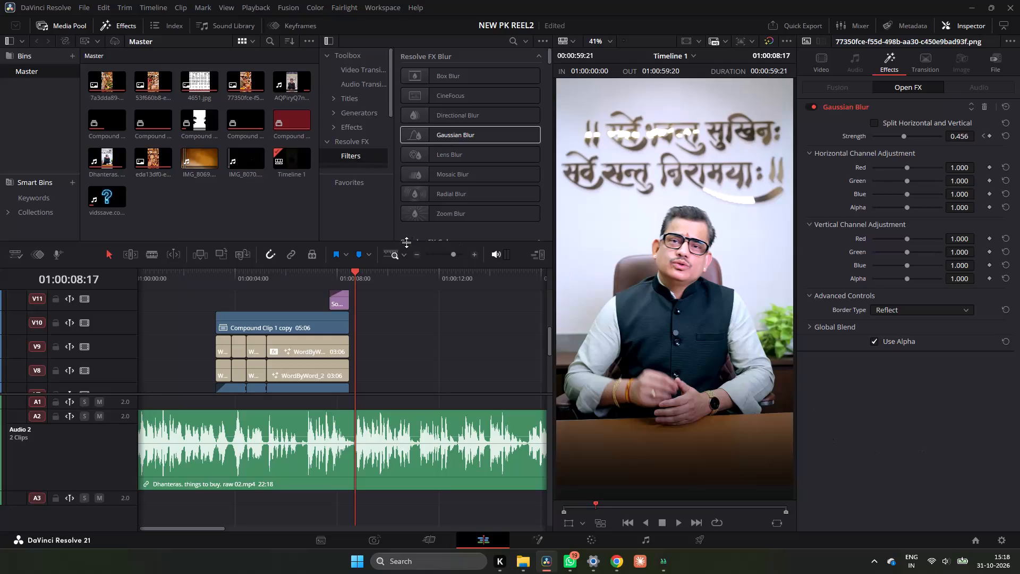
Zoom the timeline out and replay the rice-stall shot with its blur and question marks several times, up to the speaker cut.
click(420, 249)
click(415, 255)
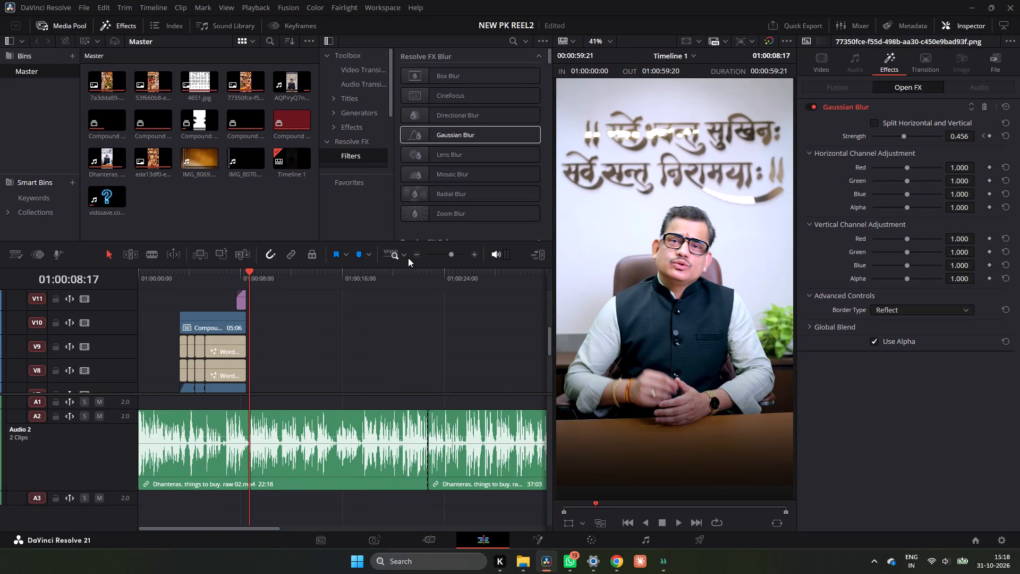
click(206, 282)
key(space)
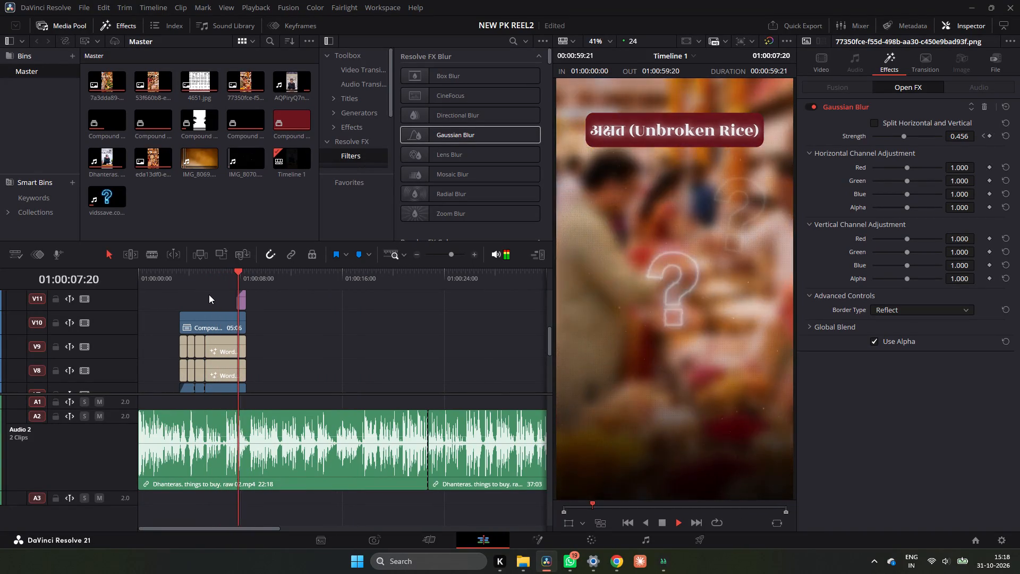
key(space)
click(224, 284)
key(space)
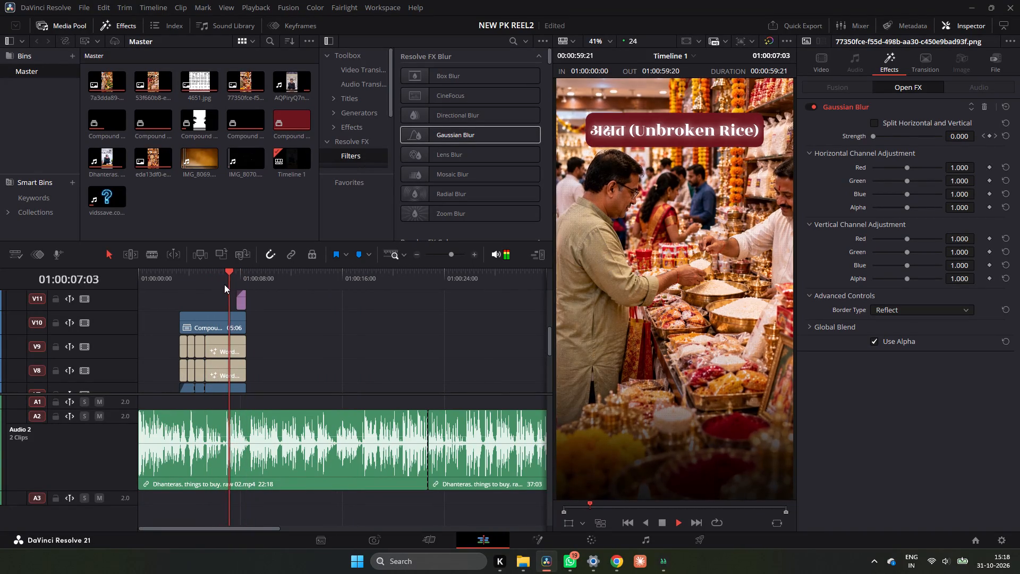
key(space)
click(224, 284)
key(space)
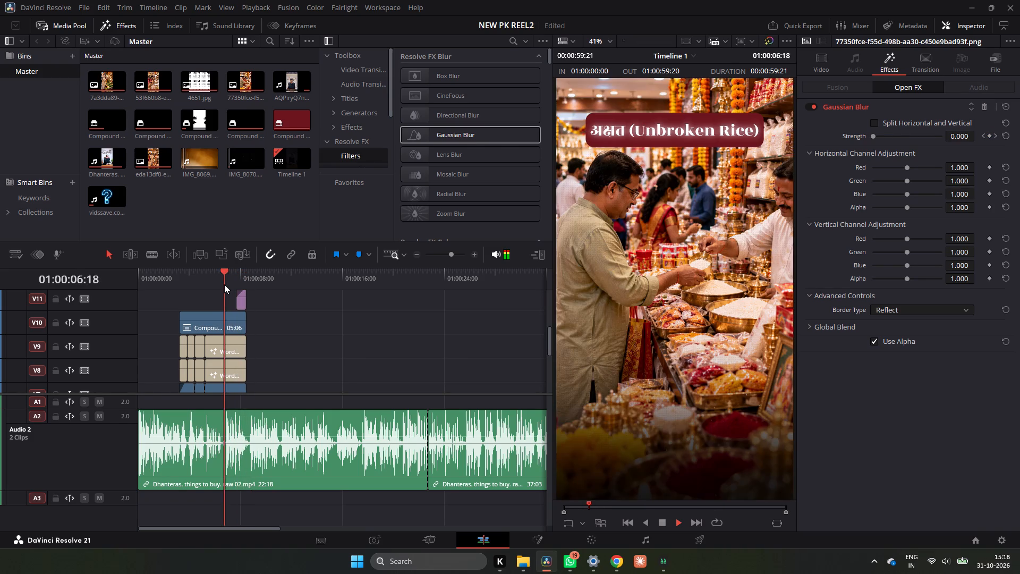
key(space)
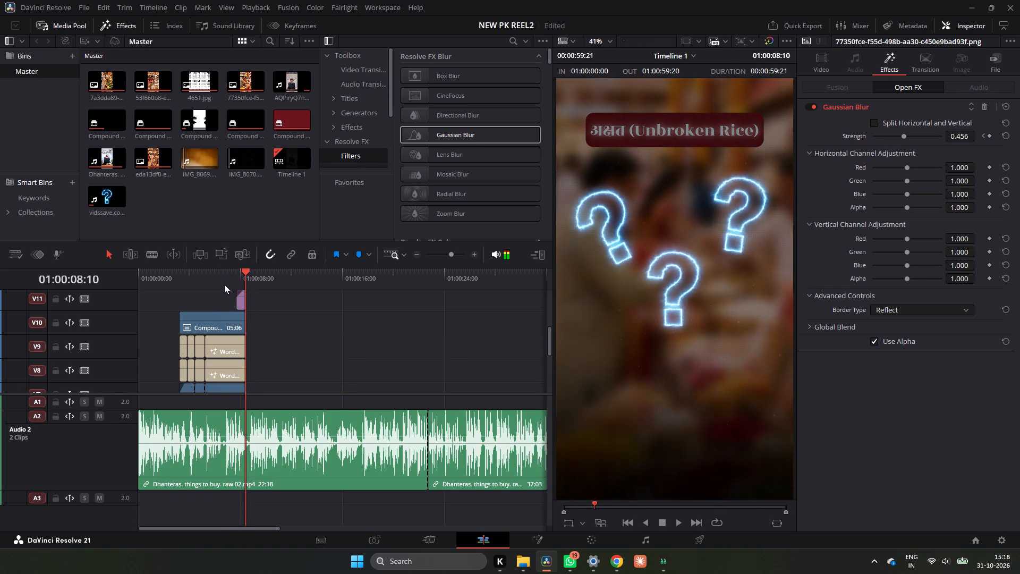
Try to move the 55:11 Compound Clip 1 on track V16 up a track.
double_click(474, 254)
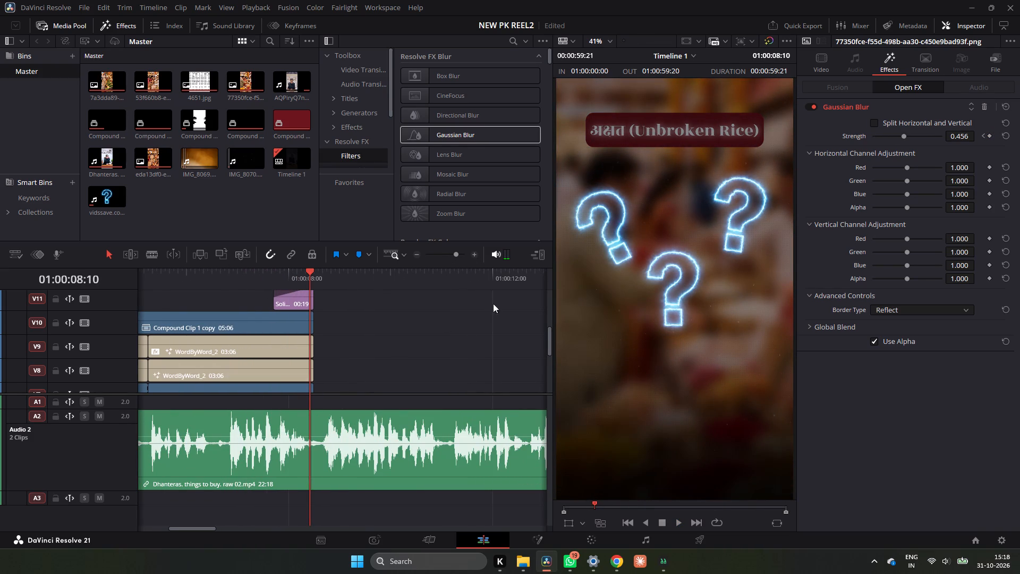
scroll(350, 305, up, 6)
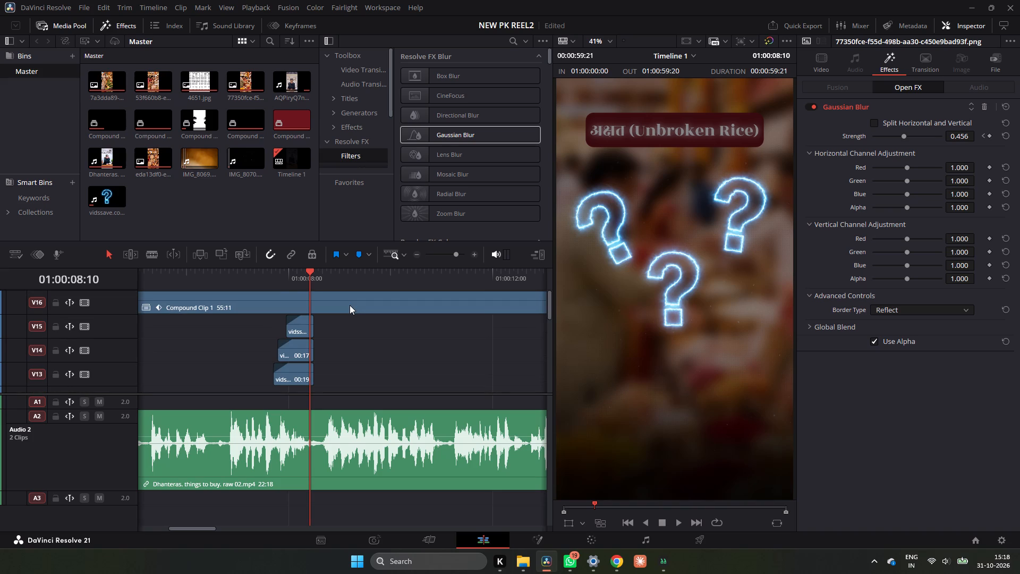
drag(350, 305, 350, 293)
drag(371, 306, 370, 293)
Select the whole shopping montage stack with its question marks and move it down two tracks, putting the still images on V2.
click(411, 256)
click(414, 255)
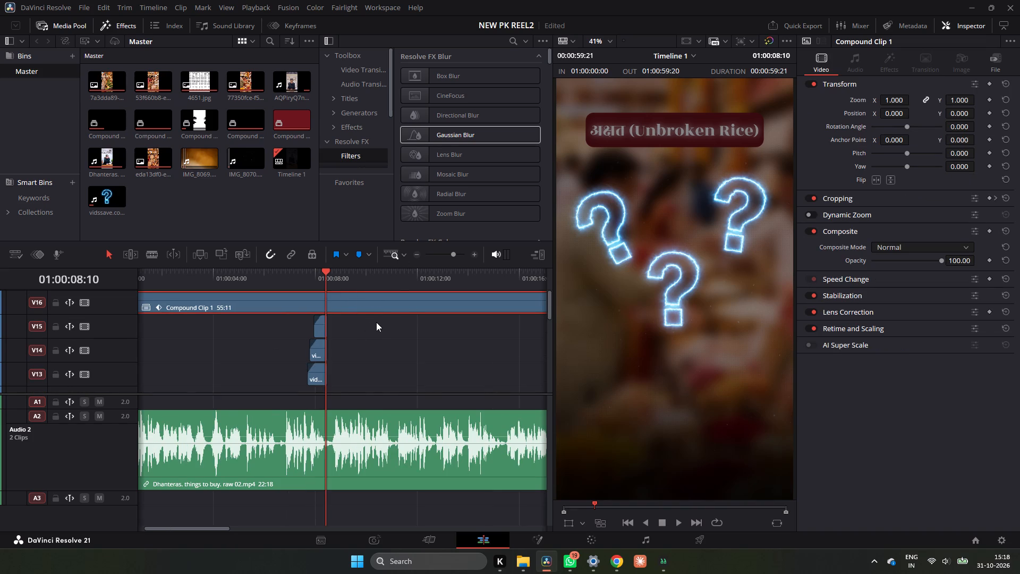
scroll(375, 323, down, 8)
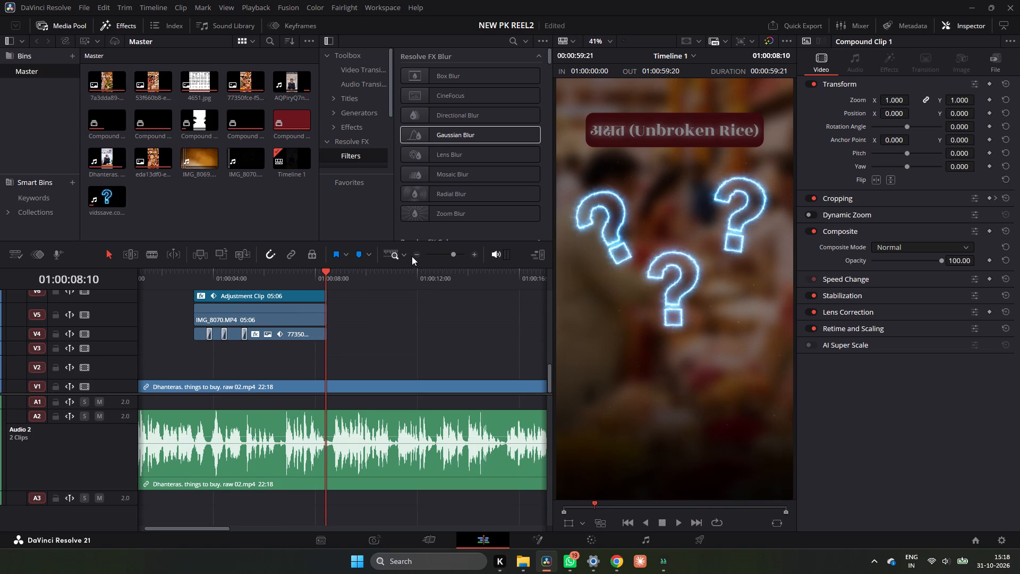
double_click(414, 255)
scroll(247, 326, up, 4)
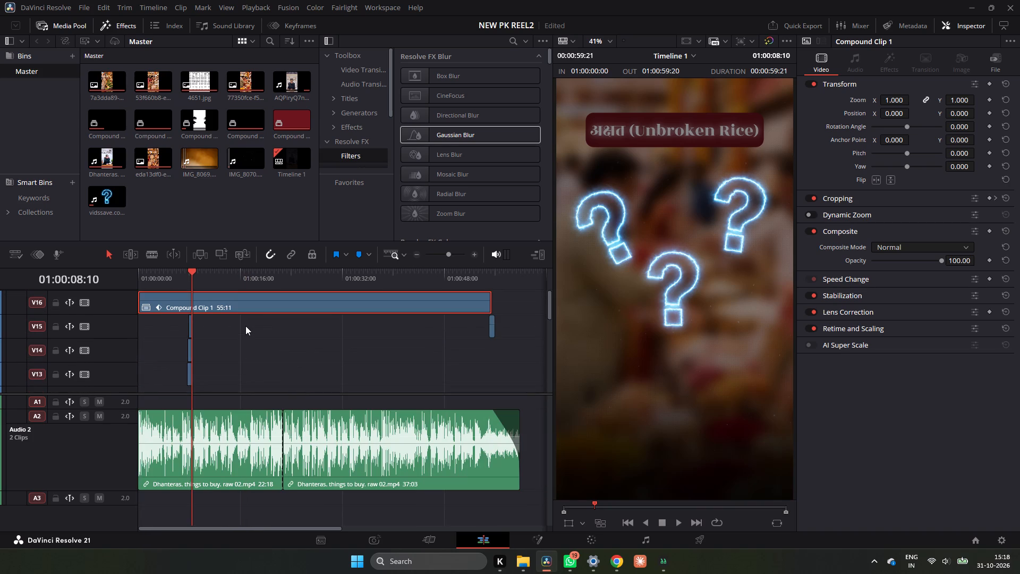
drag(233, 333, 176, 401)
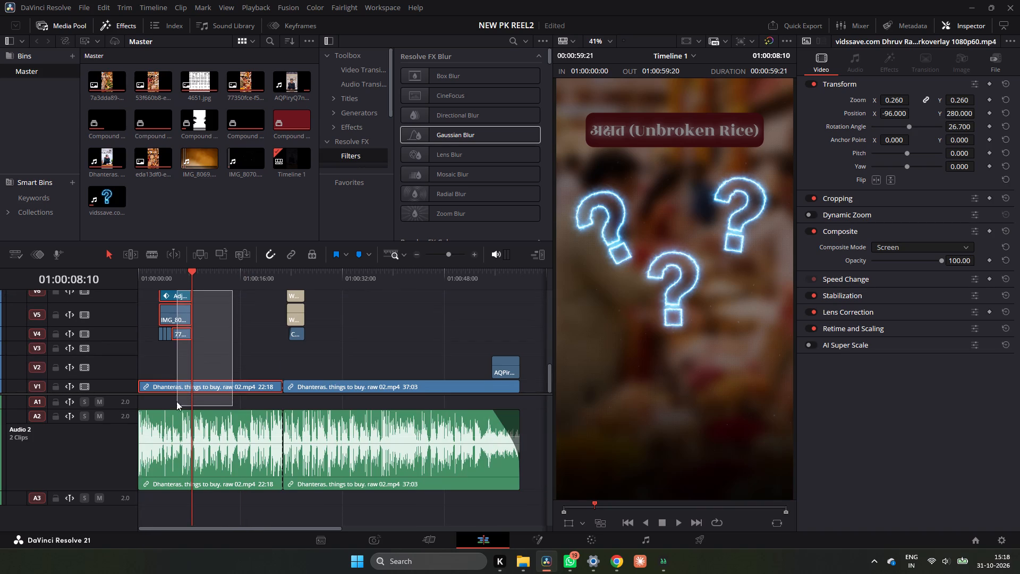
drag(176, 401, 157, 352)
drag(193, 272, 165, 281)
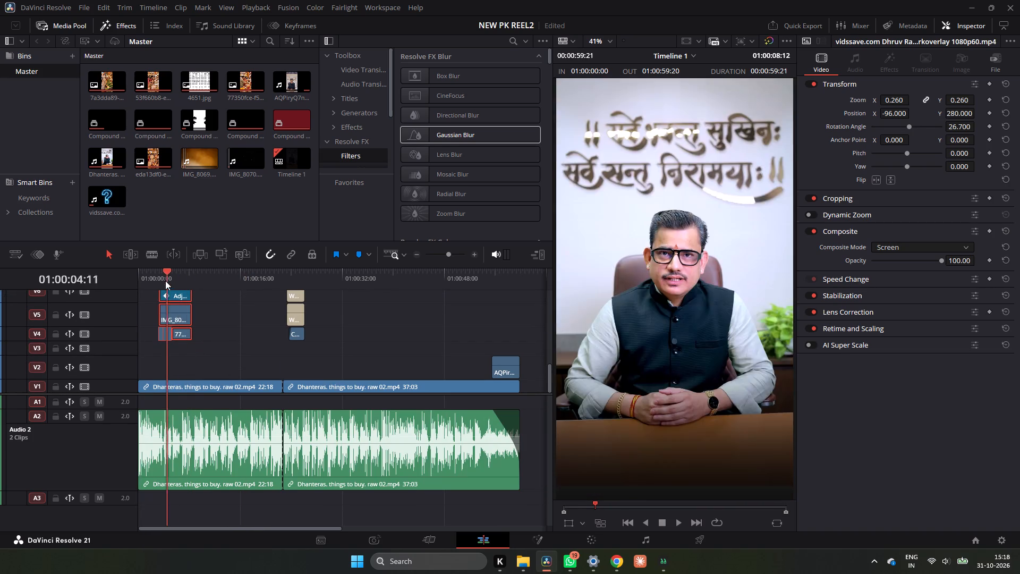
drag(165, 281, 155, 287)
scroll(173, 316, up, 4)
scroll(173, 316, down, 3)
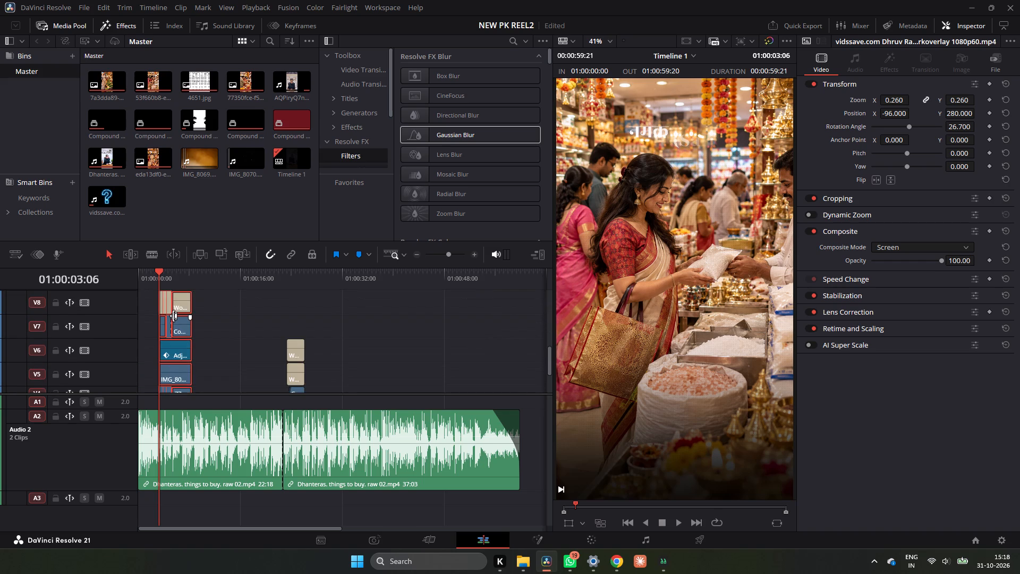
scroll(173, 323, down, 3)
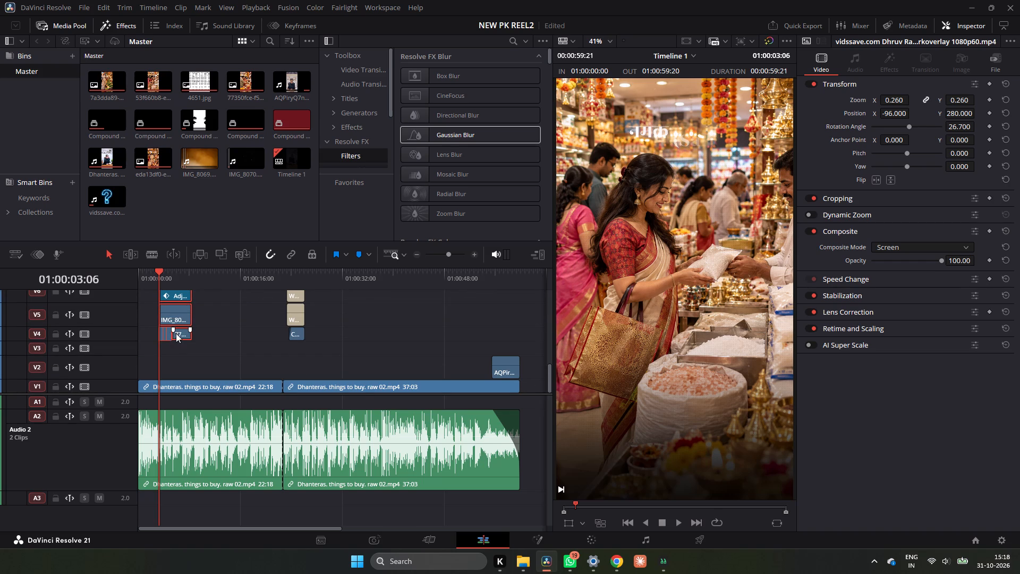
drag(177, 334, 173, 363)
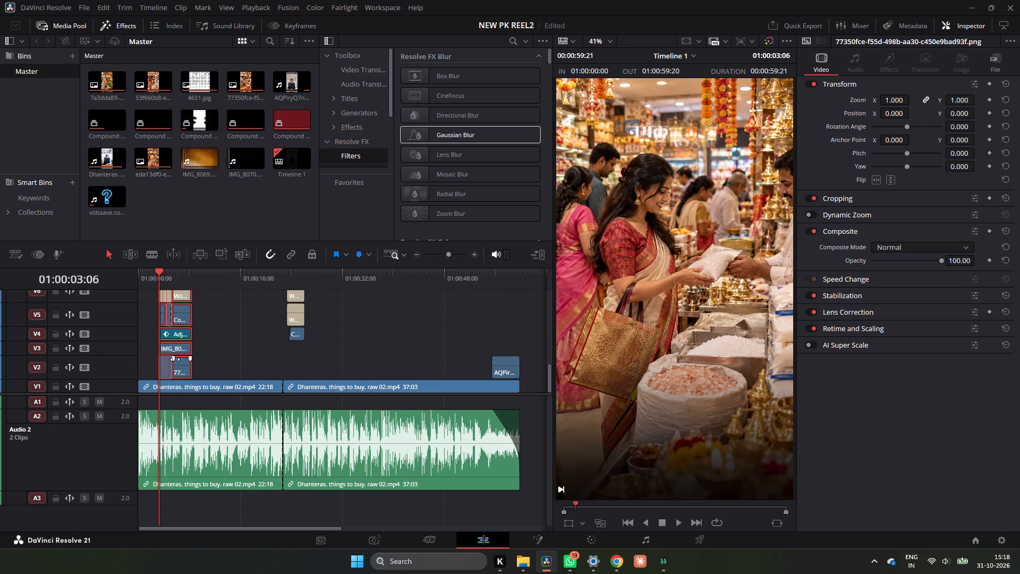
Play the moved montage from 01:00:03:06 into the speaker footage, and replay its rice-stall and question-mark section.
key(space)
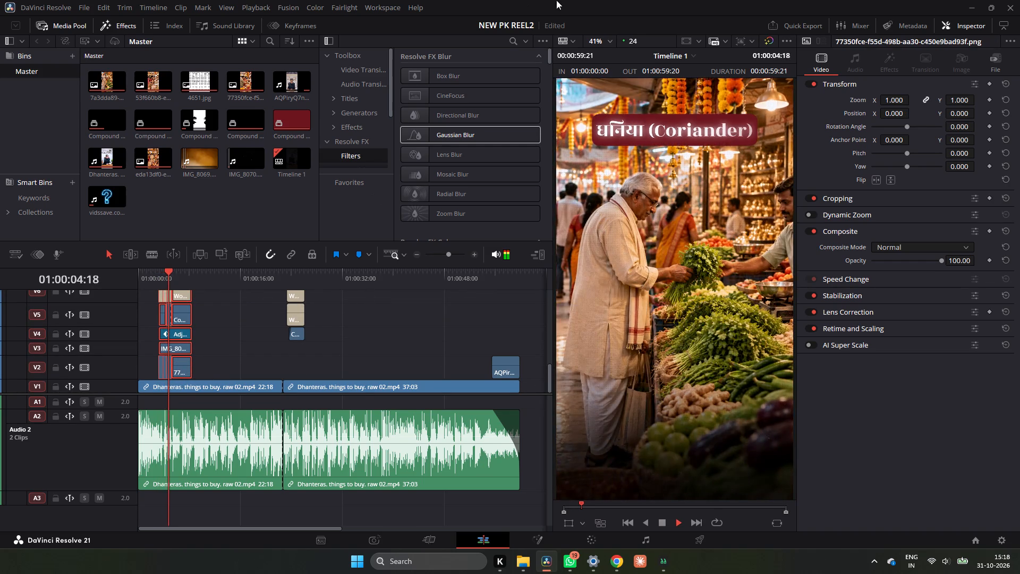
scroll(244, 320, up, 5)
scroll(244, 320, down, 2)
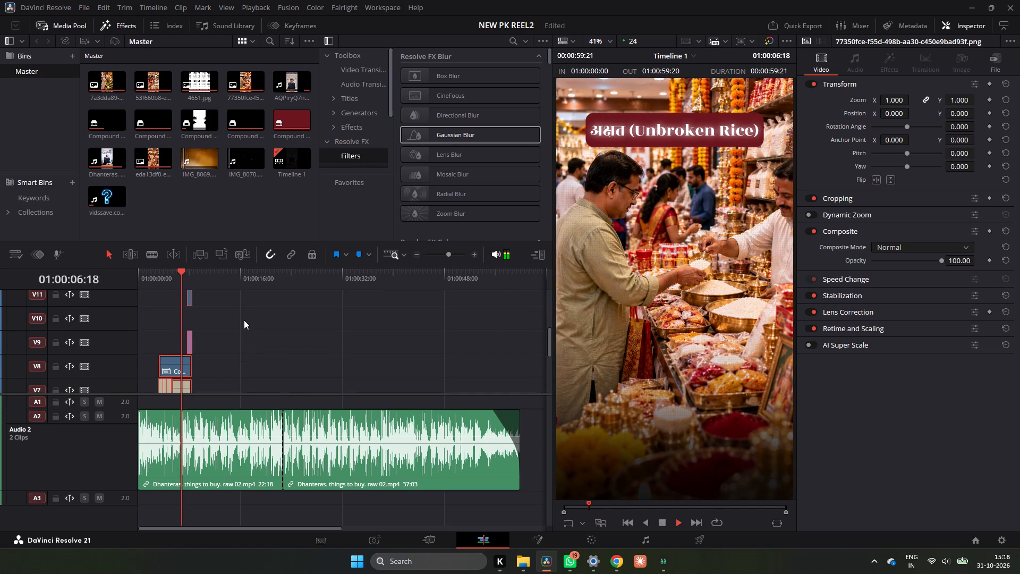
key(space)
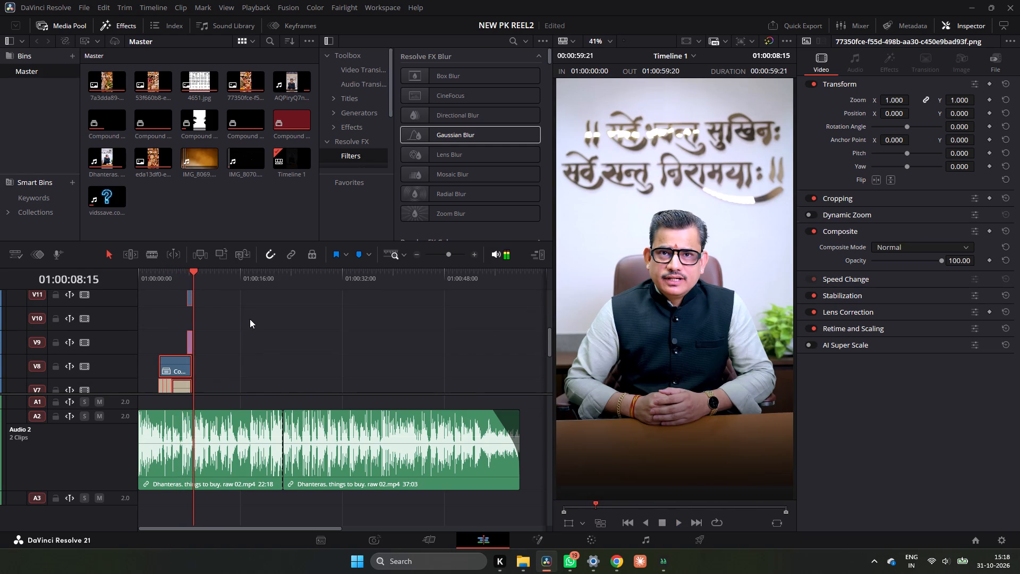
drag(166, 277, 172, 274)
key(space)
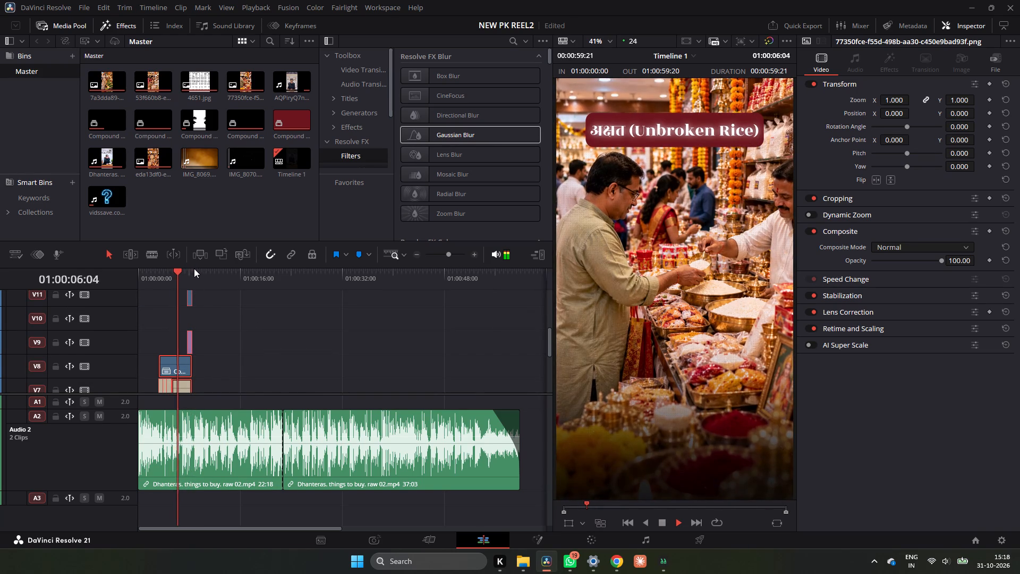
key(space)
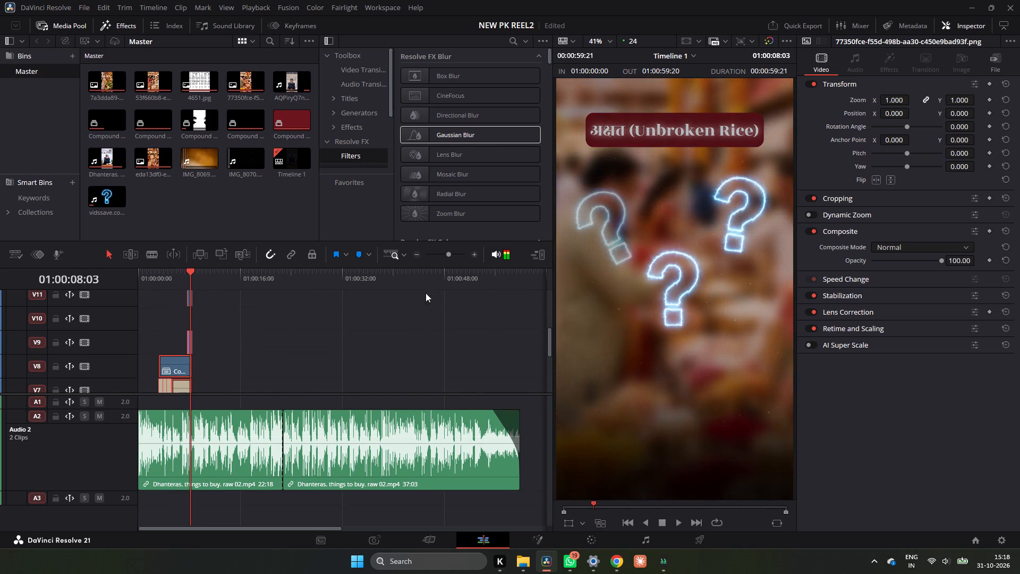
Scrub through the question-mark section in a closer timeline view and play it from 01:00:07:17.
triple_click(470, 252)
click(470, 252)
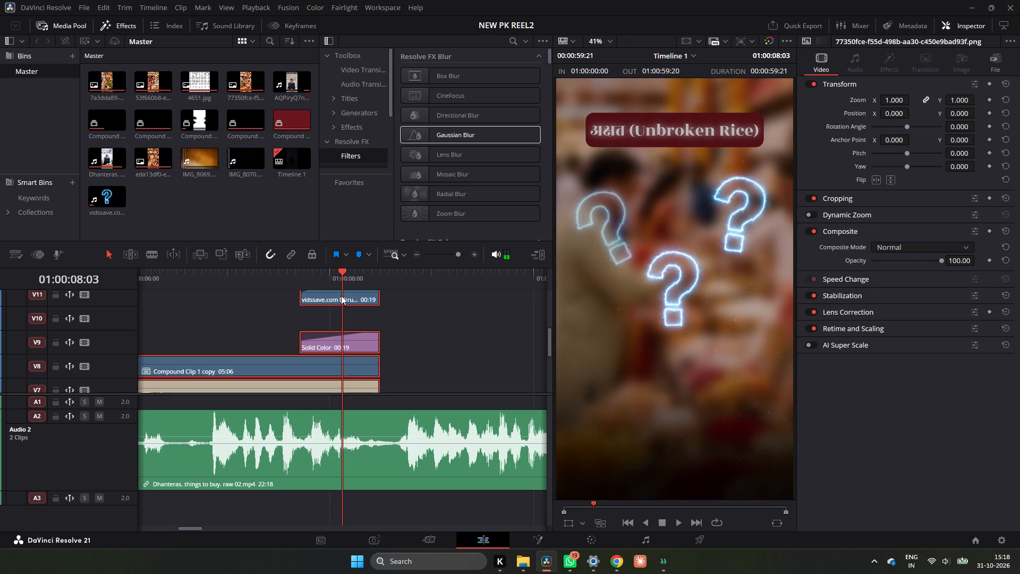
drag(338, 277, 363, 276)
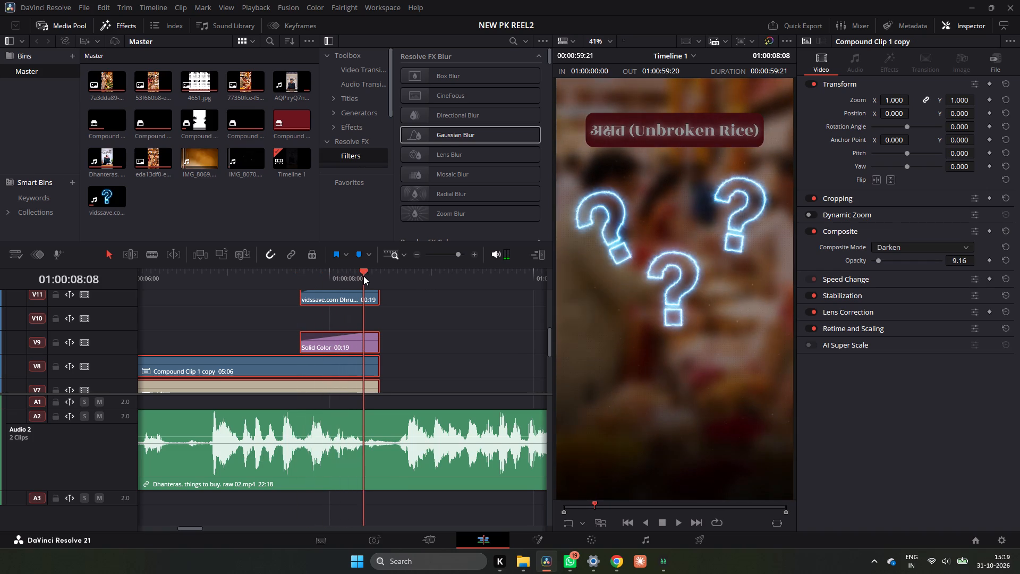
drag(363, 276, 301, 290)
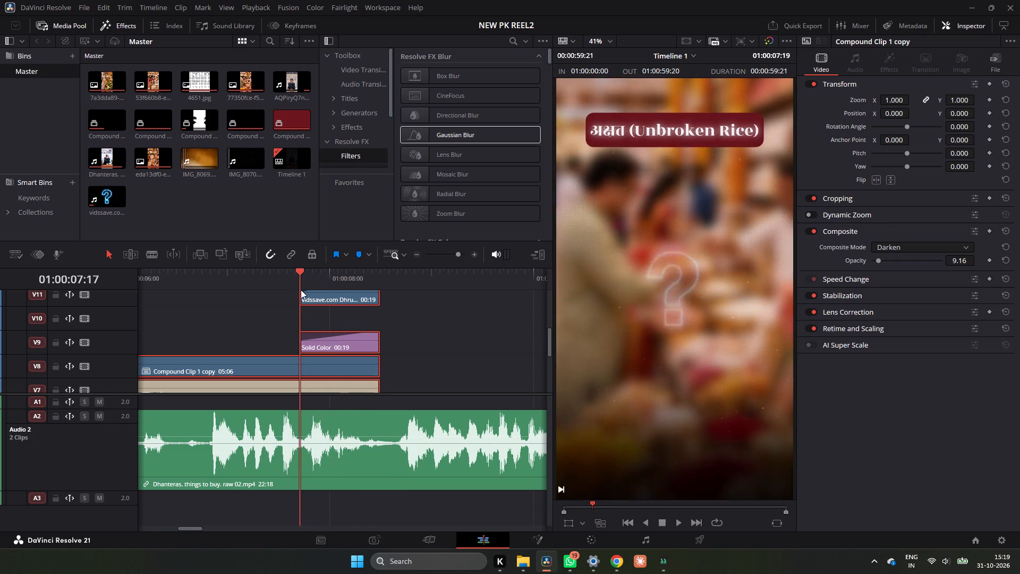
drag(301, 290, 300, 290)
key(space)
key(space)
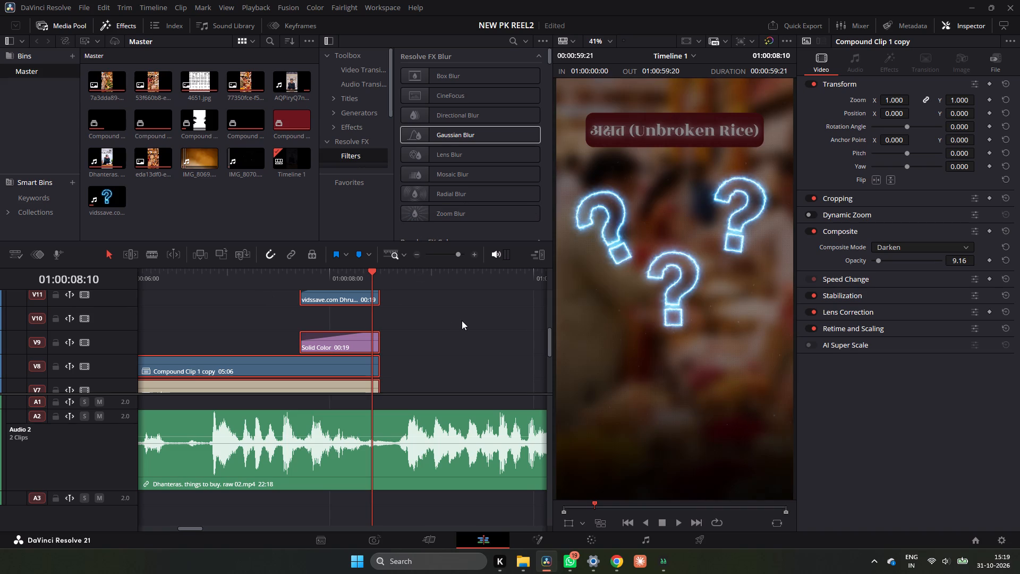
Look over the three staggered question-mark clips on V11 to V13 and replay them from 01:00:07:17.
scroll(421, 332, up, 2)
scroll(421, 332, down, 1)
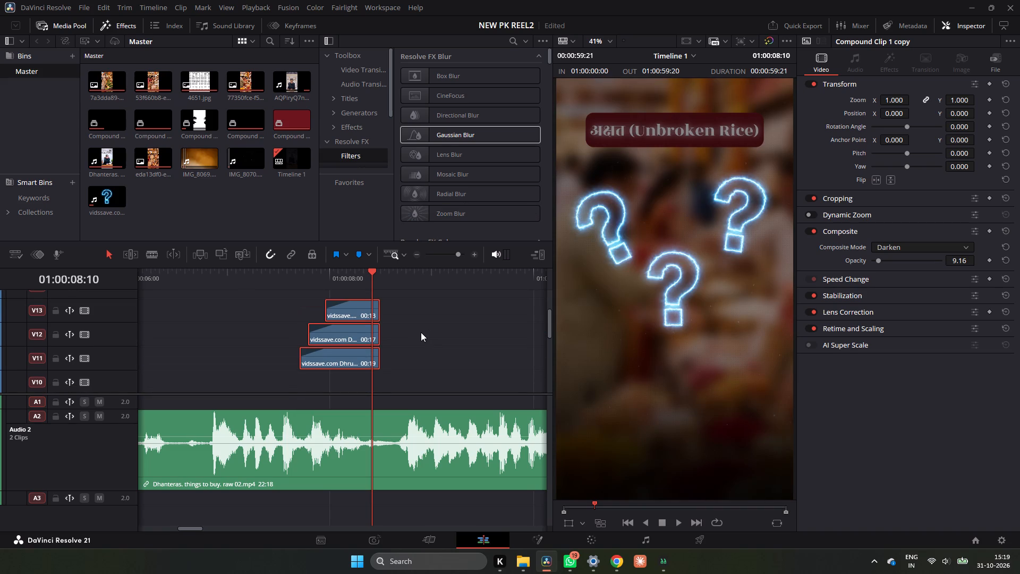
drag(367, 277, 298, 298)
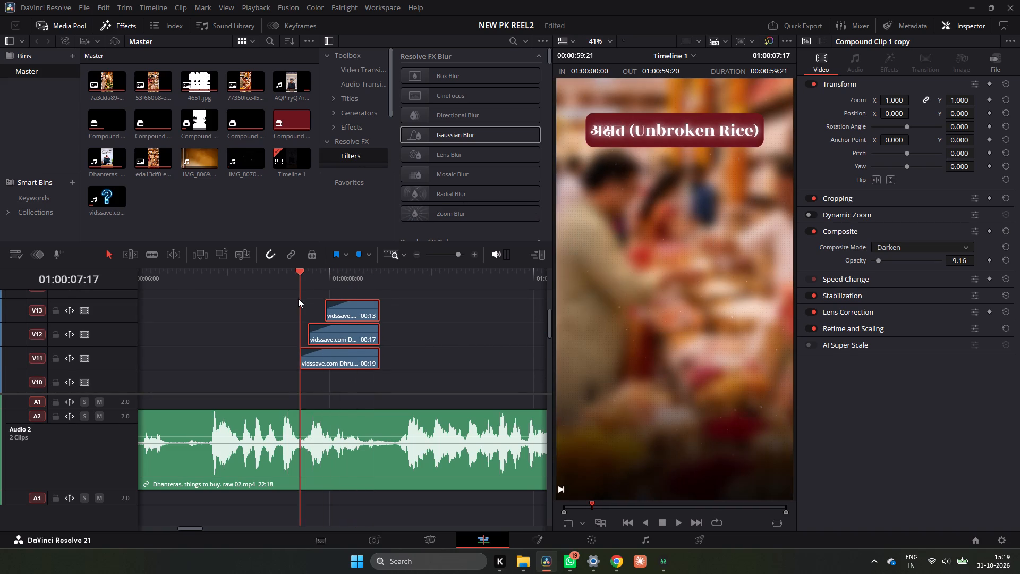
drag(298, 298, 299, 298)
click(423, 317)
key(space)
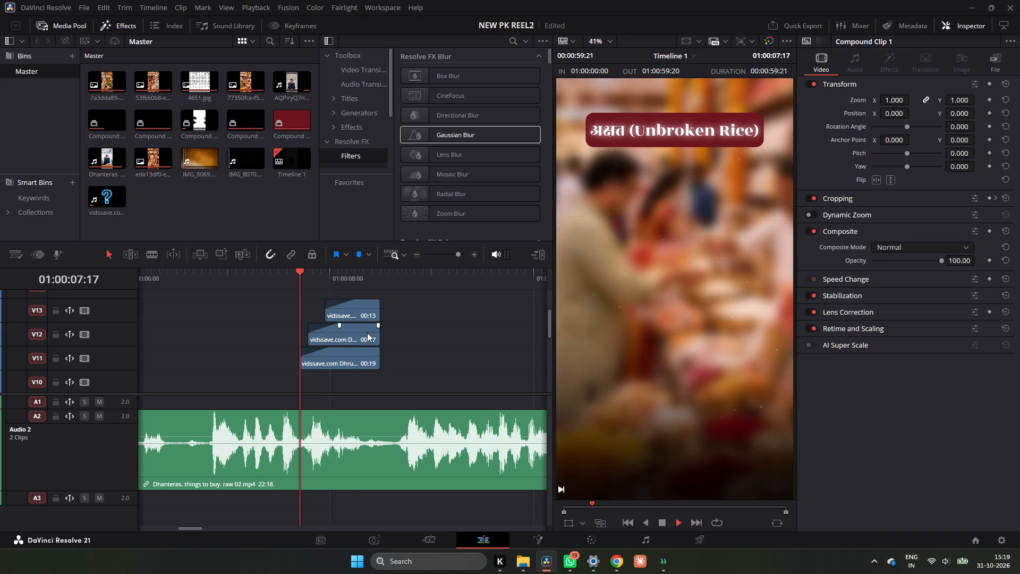
key(space)
key(space)
key(space)
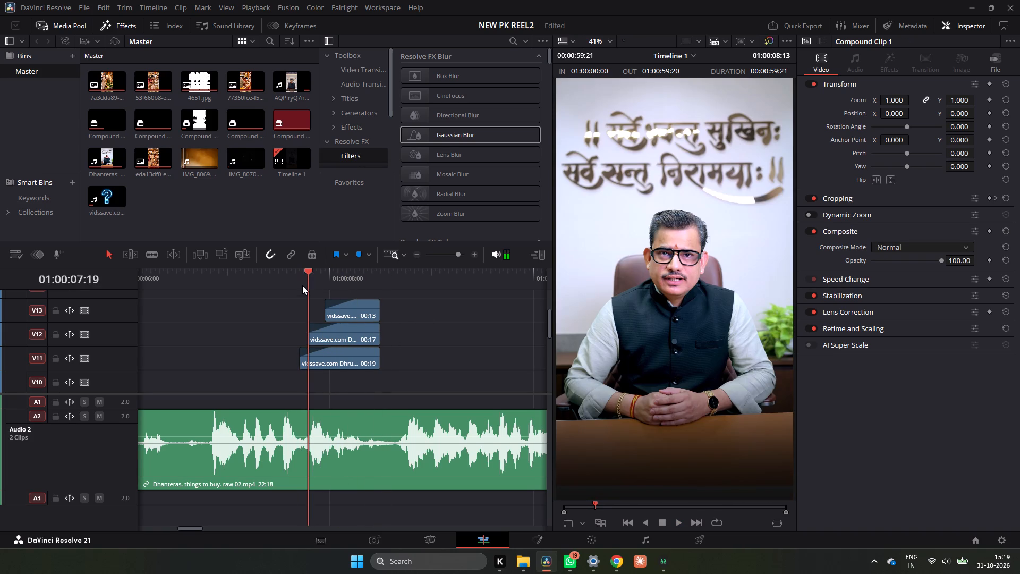
Add the Transform effect to the question-mark clip on V11, with the playhead at 01:00:07:17, and set its Motion Blur to 1.000.
click(302, 285)
drag(310, 275, 297, 280)
click(331, 357)
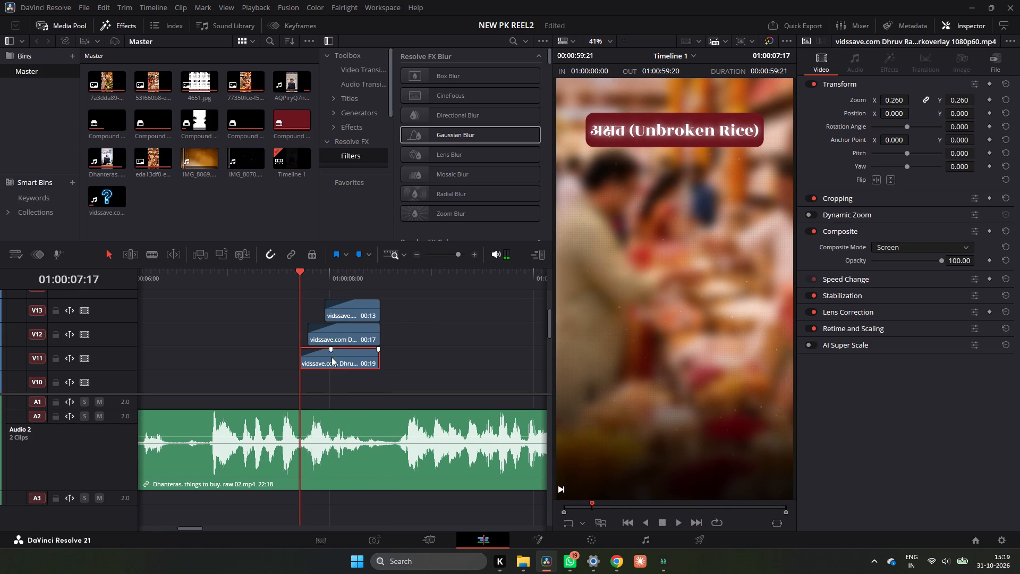
key(shift+space)
click(437, 301)
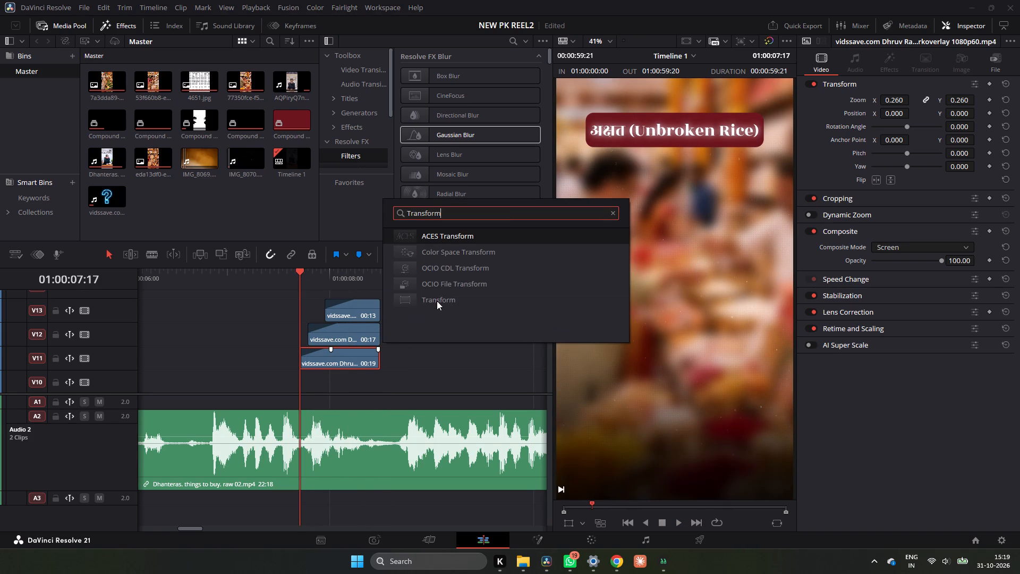
click(409, 299)
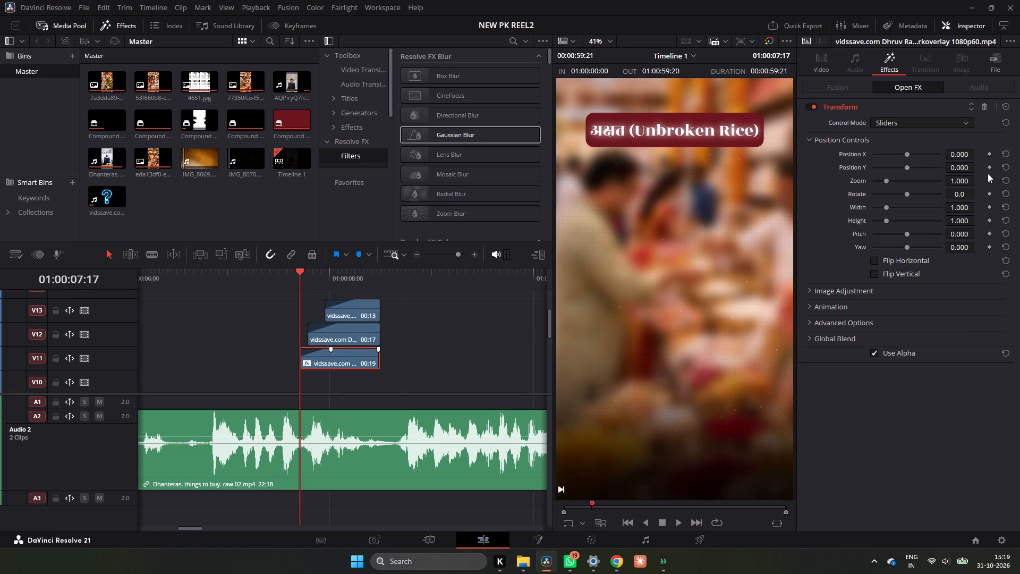
click(845, 302)
drag(906, 322, 1009, 321)
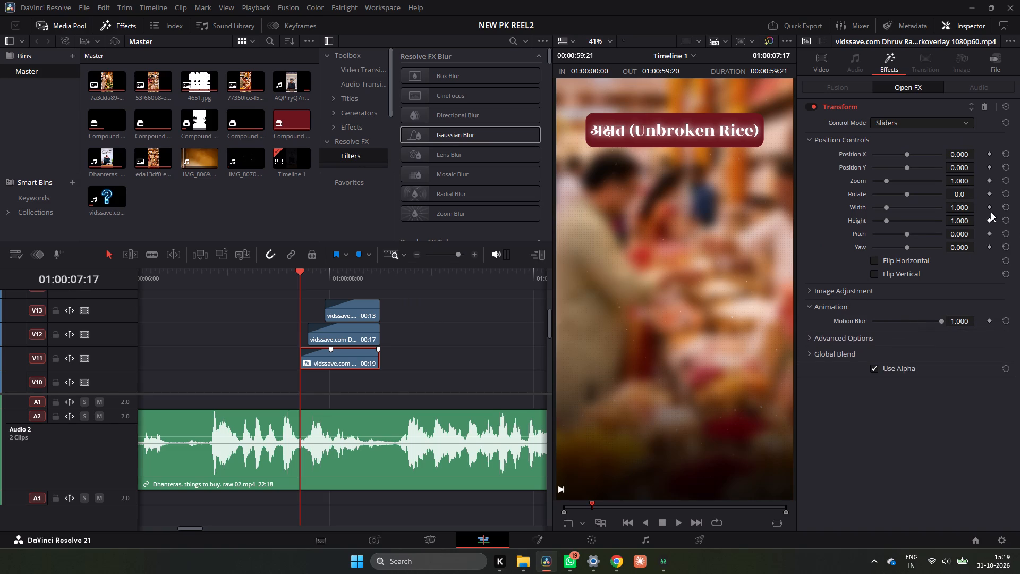
Add Zoom and Position Y keyframes at 01:00:07:17 to the Transform effect on the V11 question-mark clip.
click(988, 179)
click(989, 168)
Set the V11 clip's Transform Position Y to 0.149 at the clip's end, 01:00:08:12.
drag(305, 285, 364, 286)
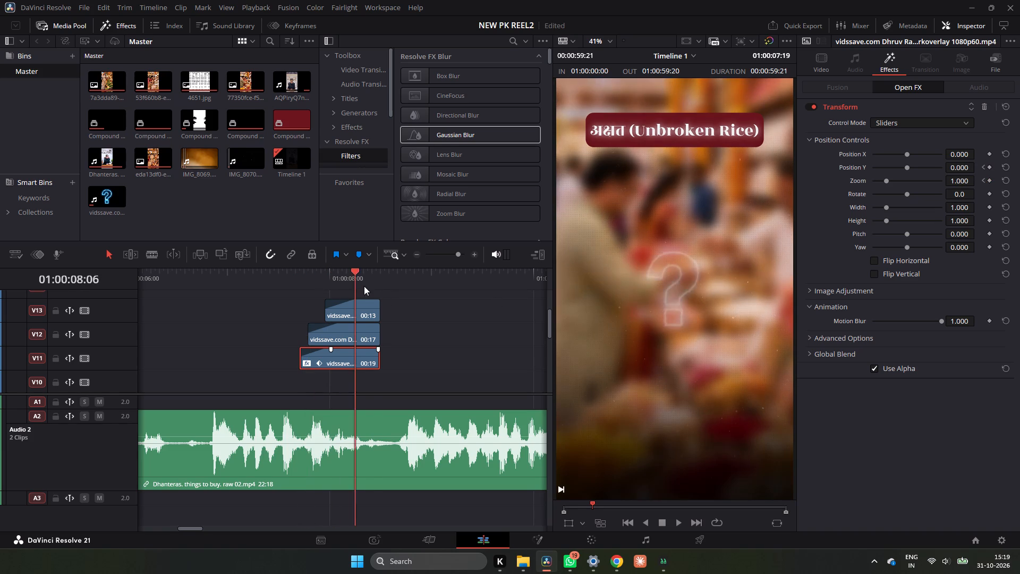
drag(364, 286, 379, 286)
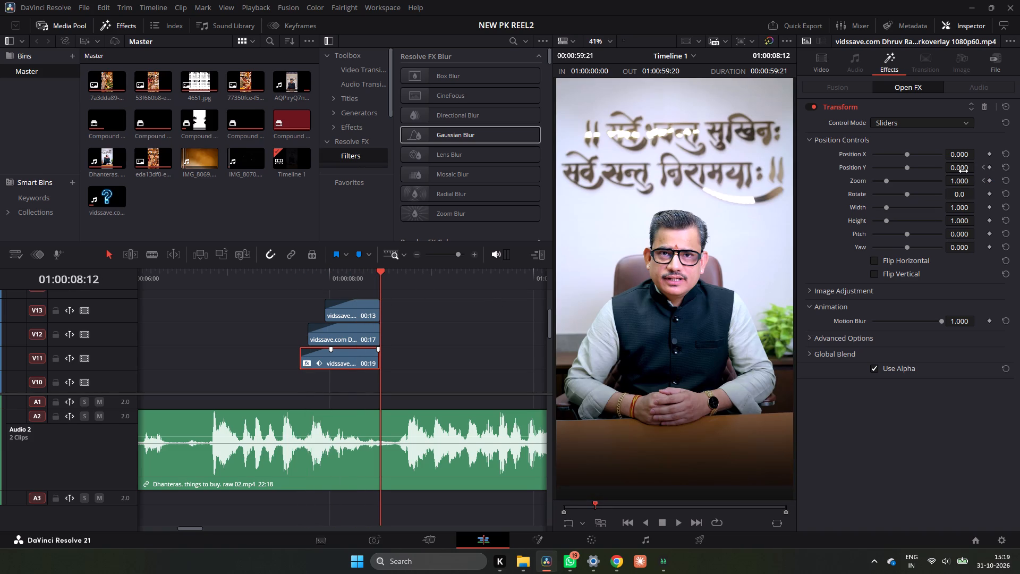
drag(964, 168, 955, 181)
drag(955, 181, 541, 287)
Replay the question-mark section from around 01:00:07:17 to check the V11 question mark's vertical movement.
click(303, 271)
key(space)
key(space)
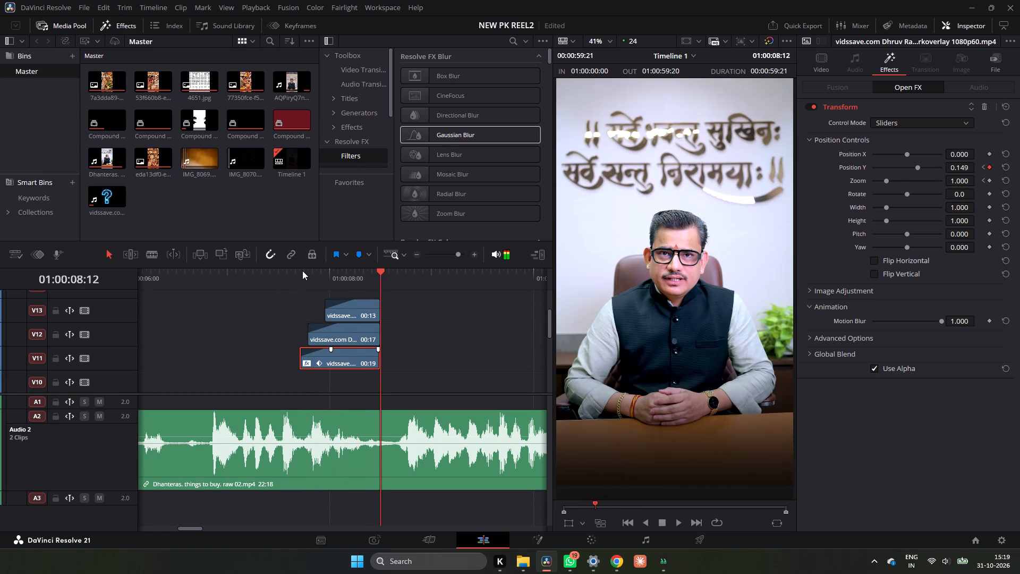
click(292, 278)
key(space)
key(space)
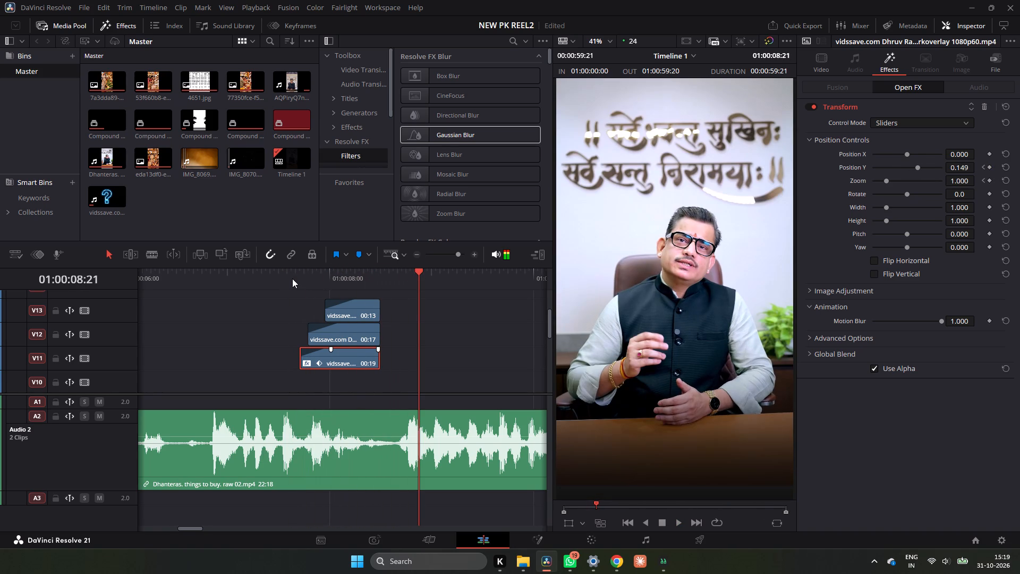
click(300, 280)
key(space)
key(space)
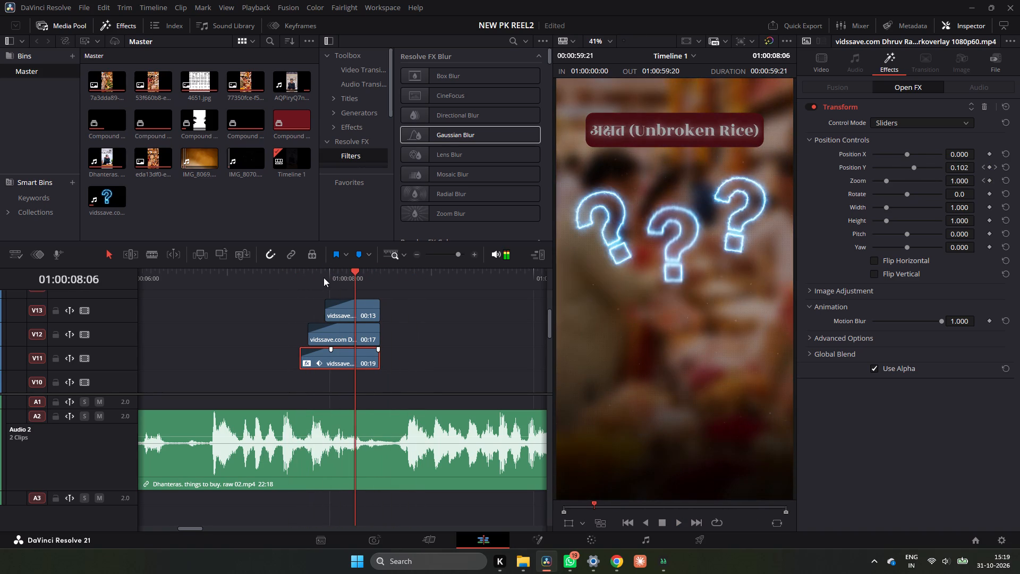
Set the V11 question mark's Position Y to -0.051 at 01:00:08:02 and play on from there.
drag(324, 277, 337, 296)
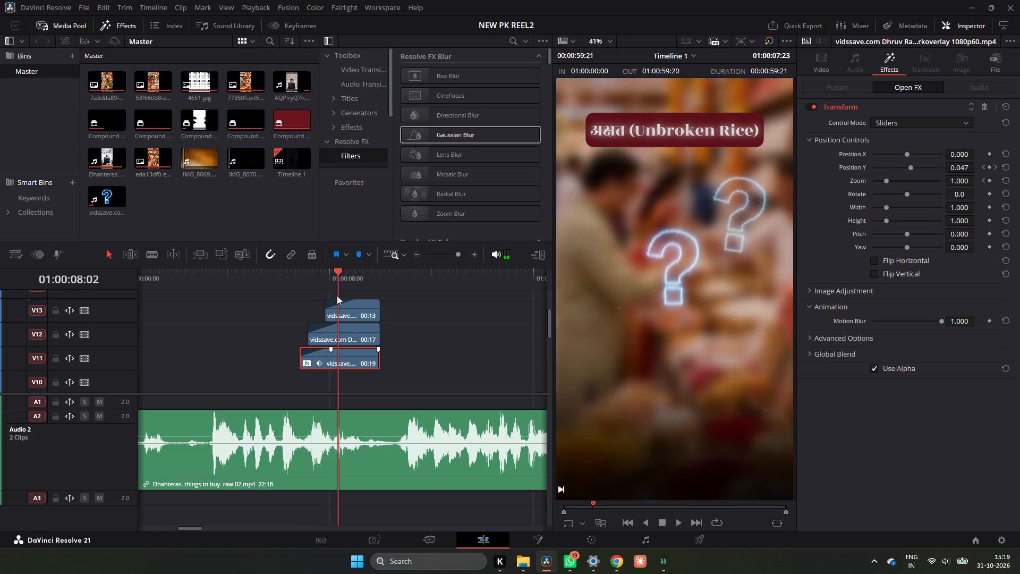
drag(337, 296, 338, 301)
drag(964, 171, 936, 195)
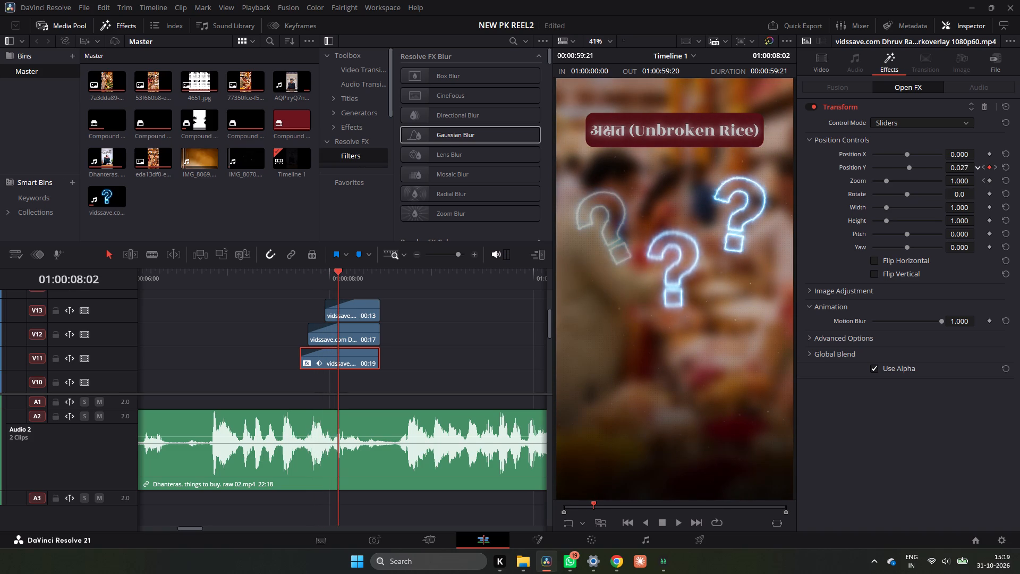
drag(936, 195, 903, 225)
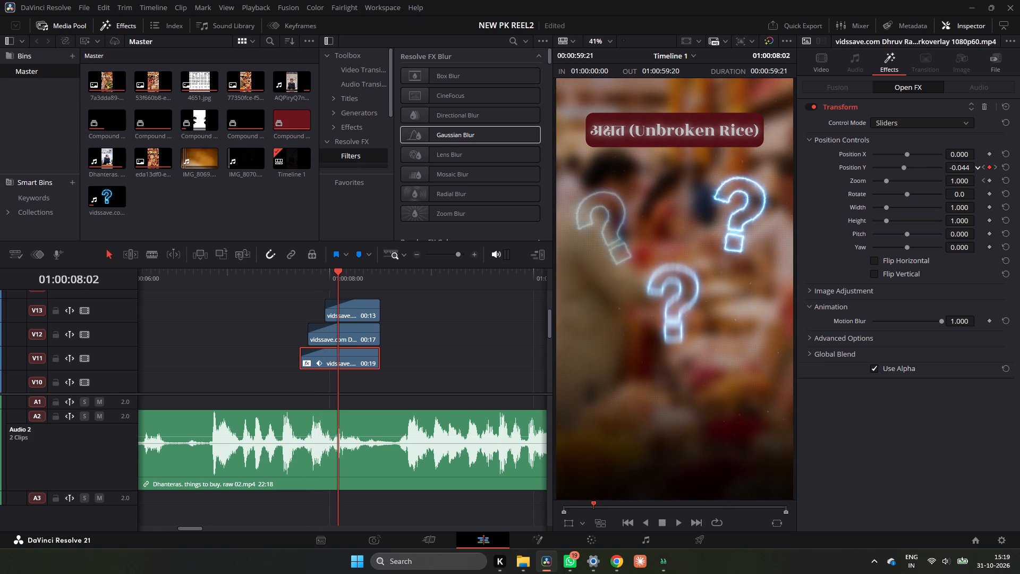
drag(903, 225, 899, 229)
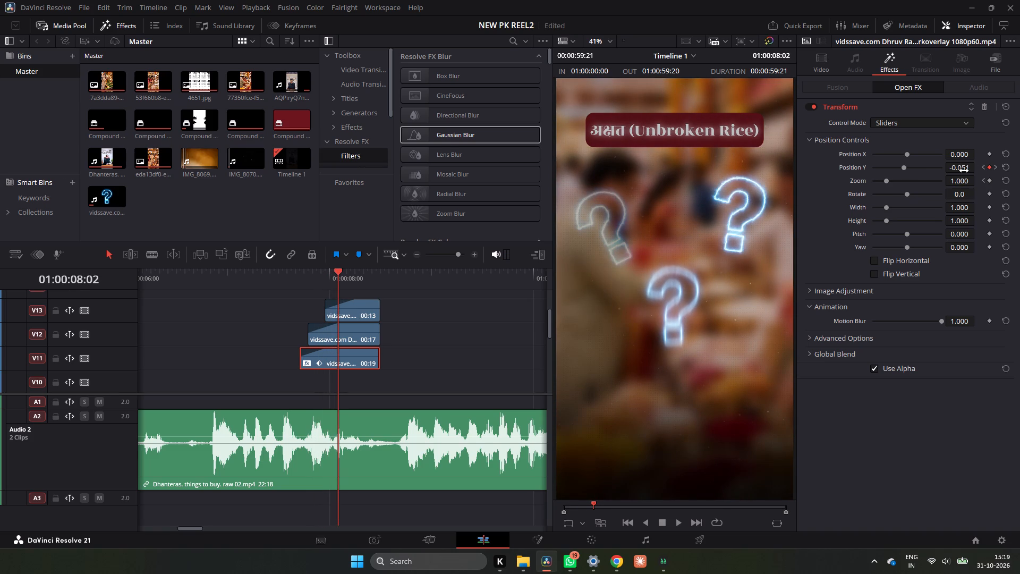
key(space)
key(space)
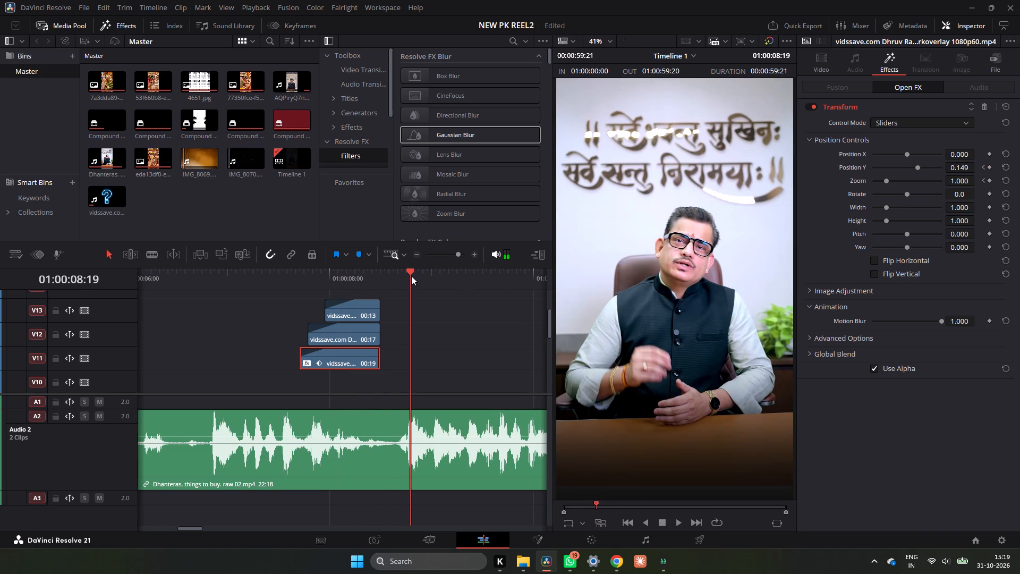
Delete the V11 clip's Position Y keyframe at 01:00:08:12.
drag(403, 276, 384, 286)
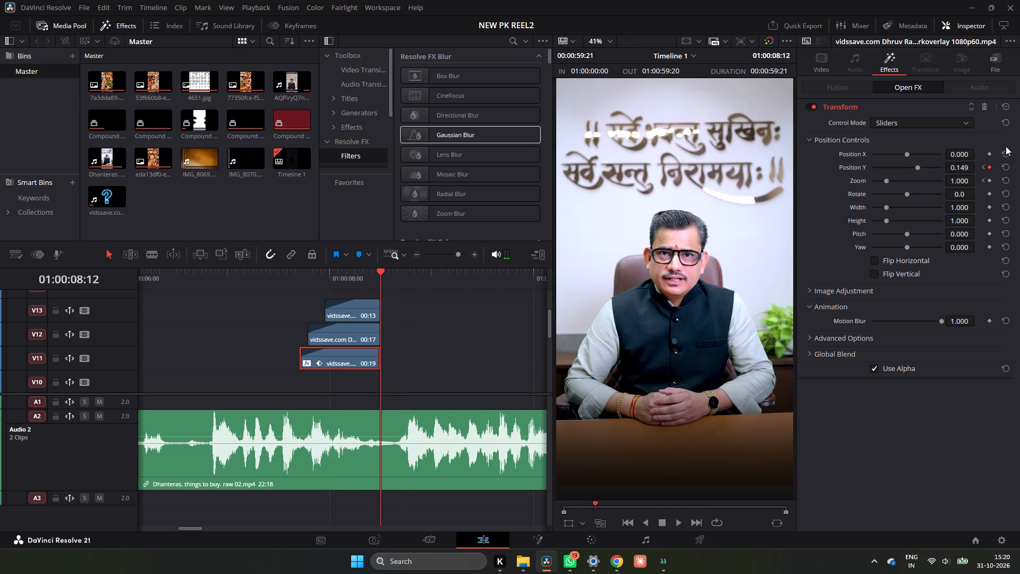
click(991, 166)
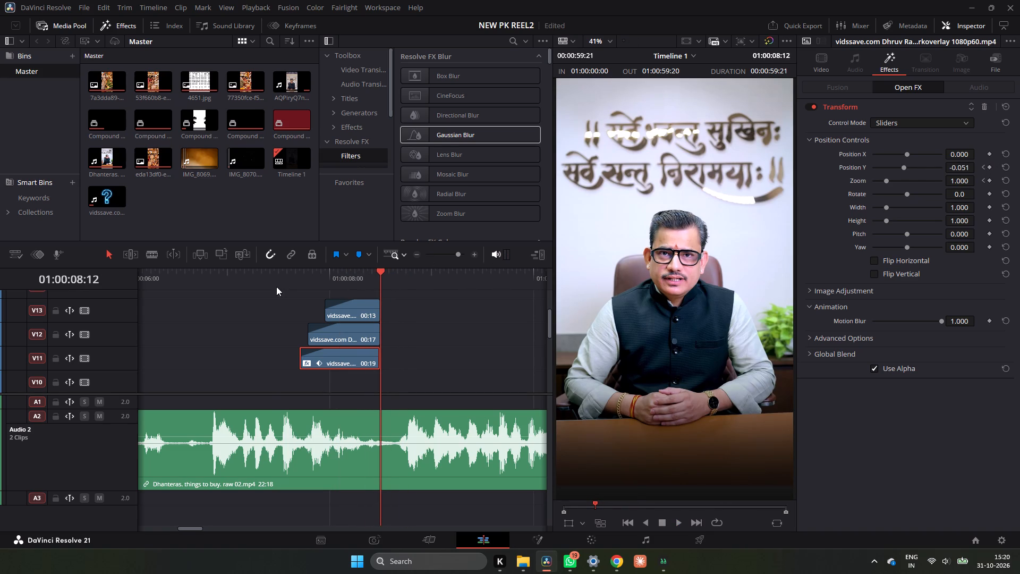
Replay the question-mark section from 01:00:07:17 to check the V11 question mark's downward movement.
click(272, 288)
click(300, 277)
key(space)
key(space)
click(301, 277)
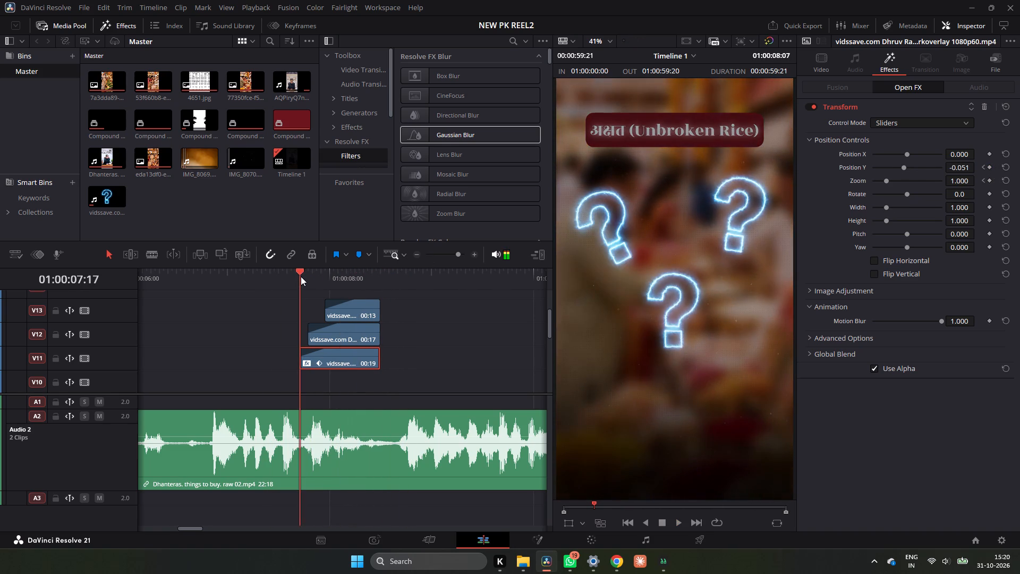
key(space)
key(space)
Add a Position Y keyframe of -0.009 at 01:00:08:12 to the V11 clip's Transform effect.
click(374, 274)
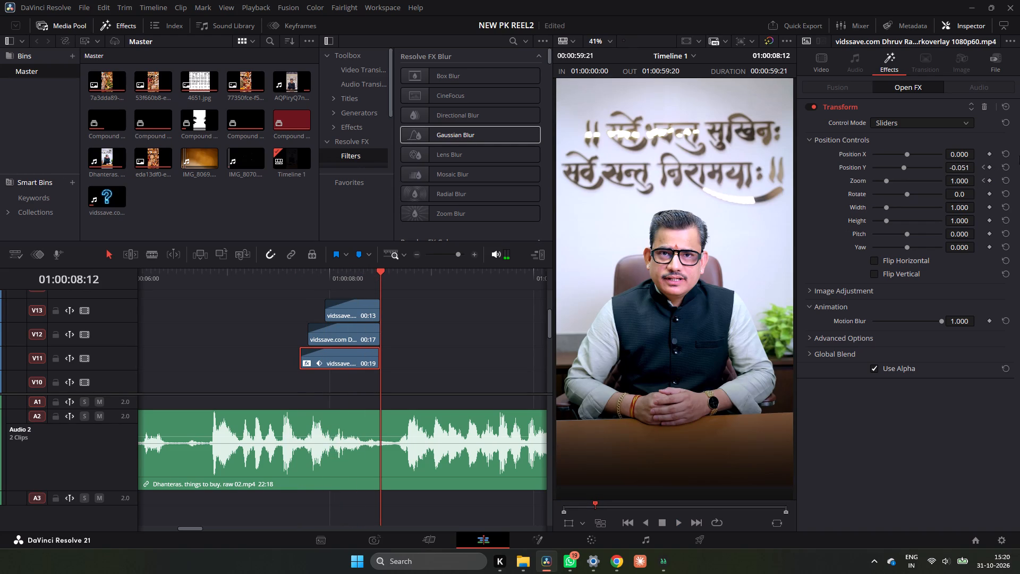
click(990, 166)
drag(968, 166, 984, 174)
drag(984, 174, 991, 176)
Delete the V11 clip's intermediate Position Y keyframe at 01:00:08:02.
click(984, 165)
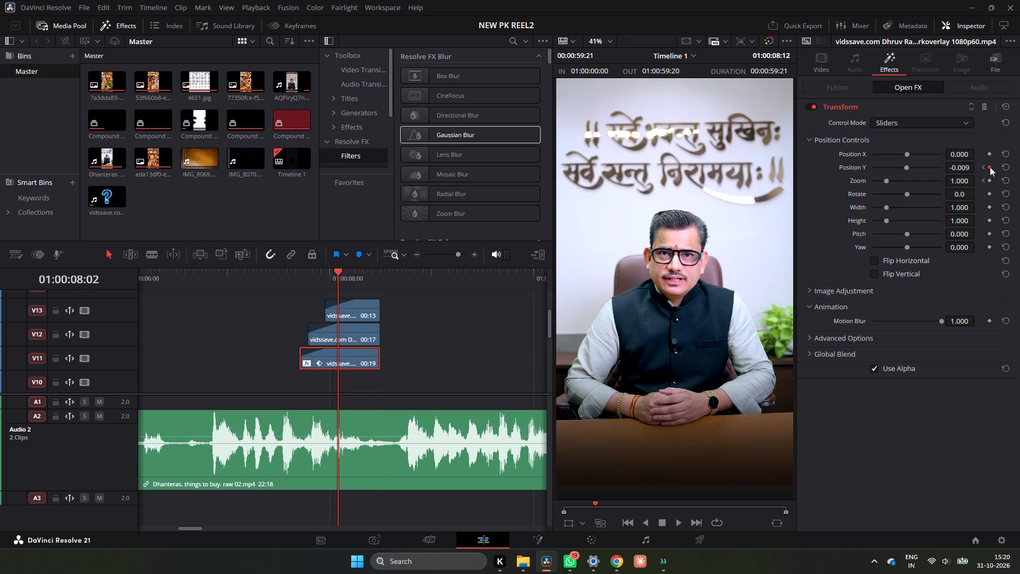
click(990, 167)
Replay the question-mark section from around 01:00:07:17 to review the V11 question mark's subtle drift.
click(312, 283)
key(space)
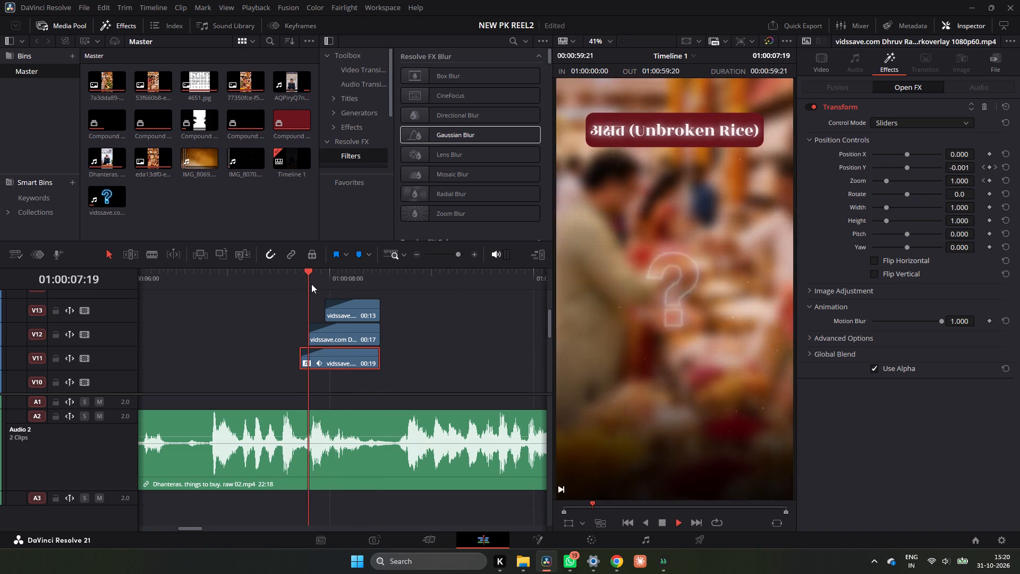
click(311, 284)
key(space)
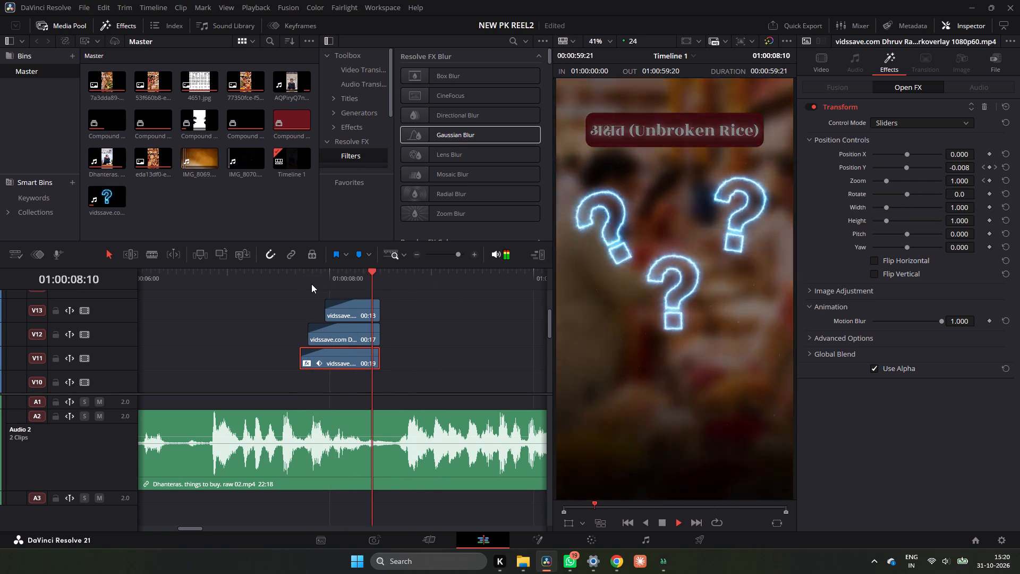
click(302, 285)
key(space)
key(space)
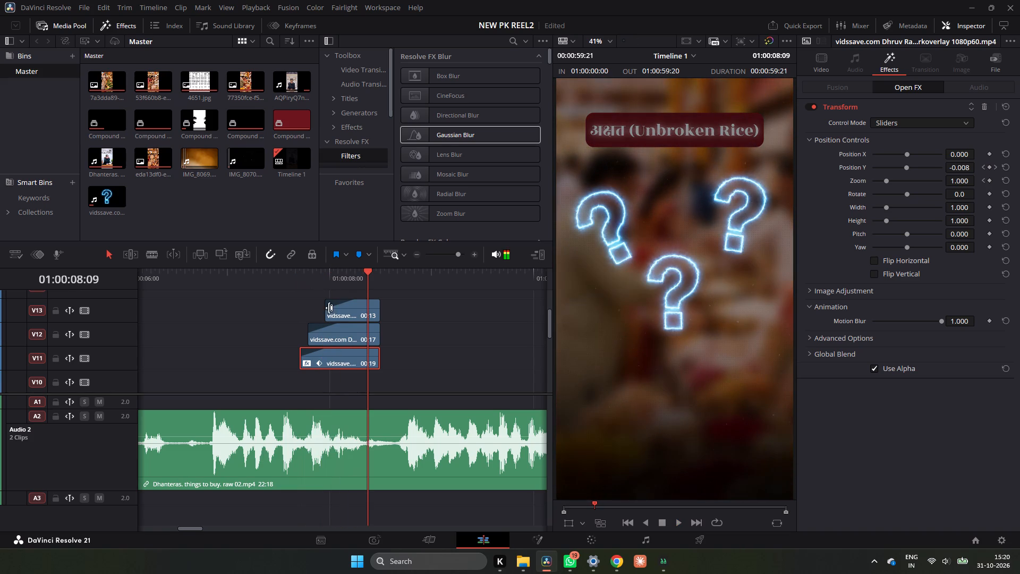
Inspect the V12 question-mark clip, replay the section, and scrub back to 01:00:07:17.
click(352, 329)
click(310, 284)
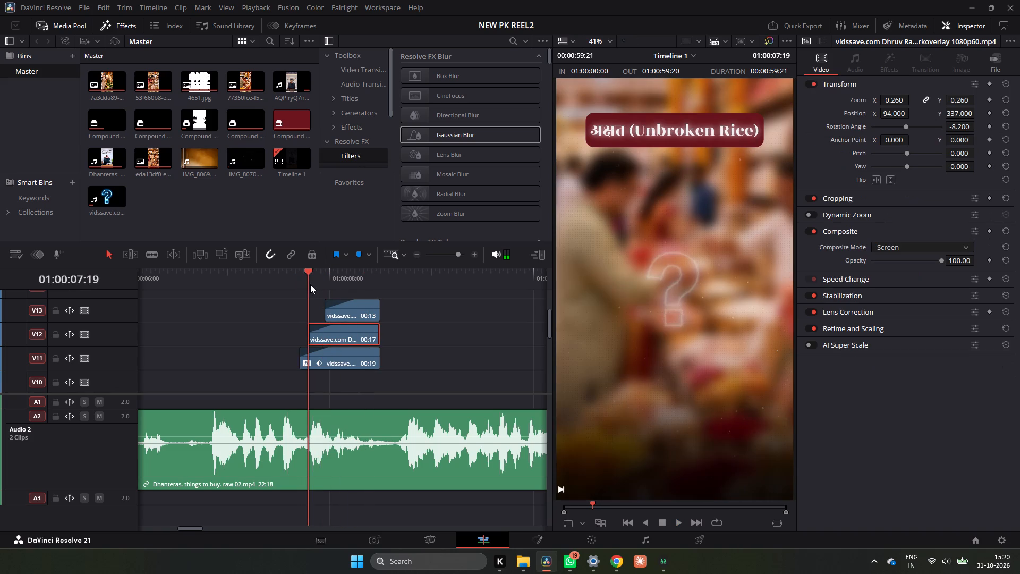
click(302, 283)
click(295, 280)
key(space)
key(space)
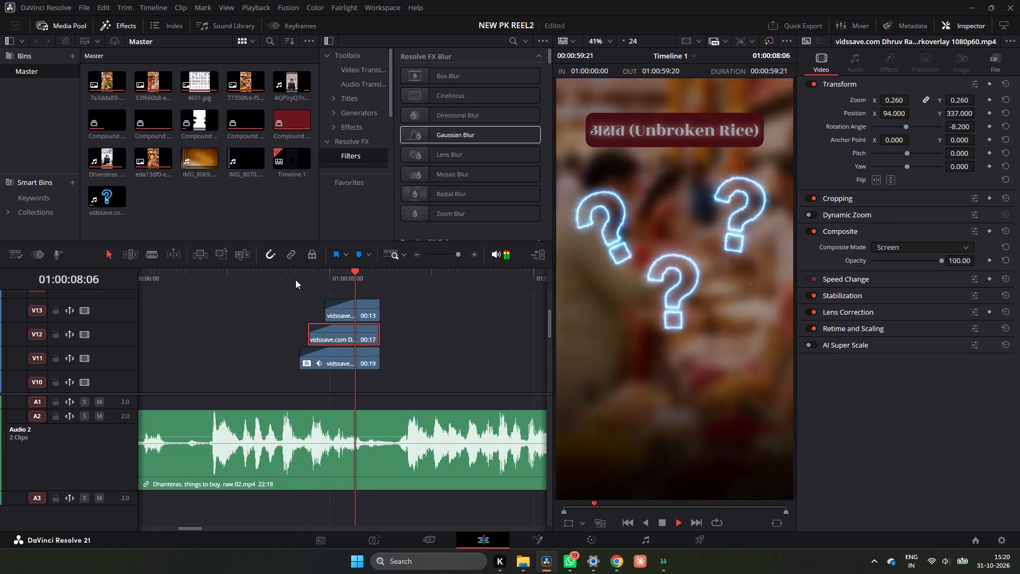
drag(353, 267, 341, 272)
drag(358, 275, 329, 286)
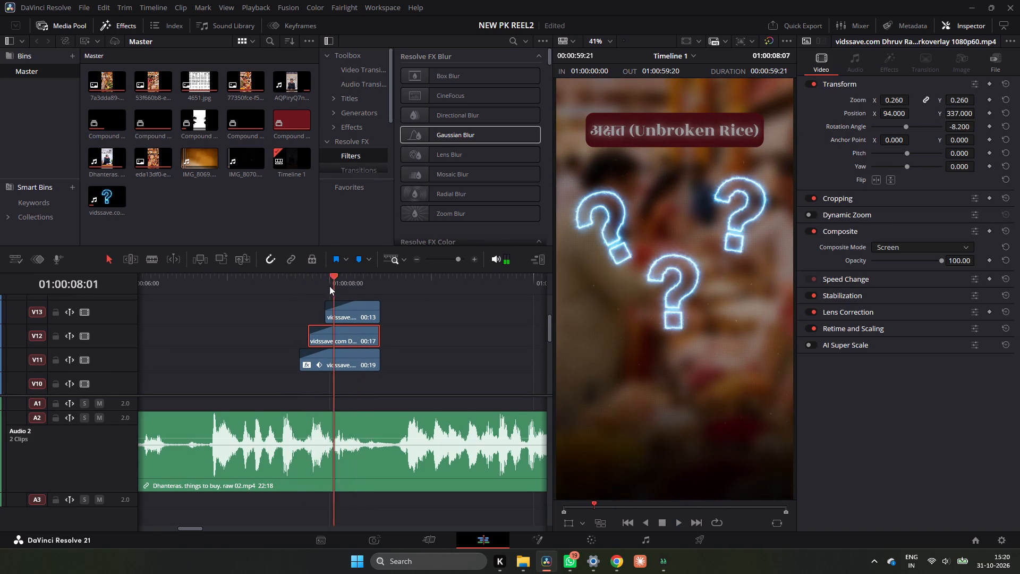
drag(329, 286, 296, 294)
Set the V11 question-mark clip's Transform Zoom to 1.008 at 01:00:08:12.
click(350, 367)
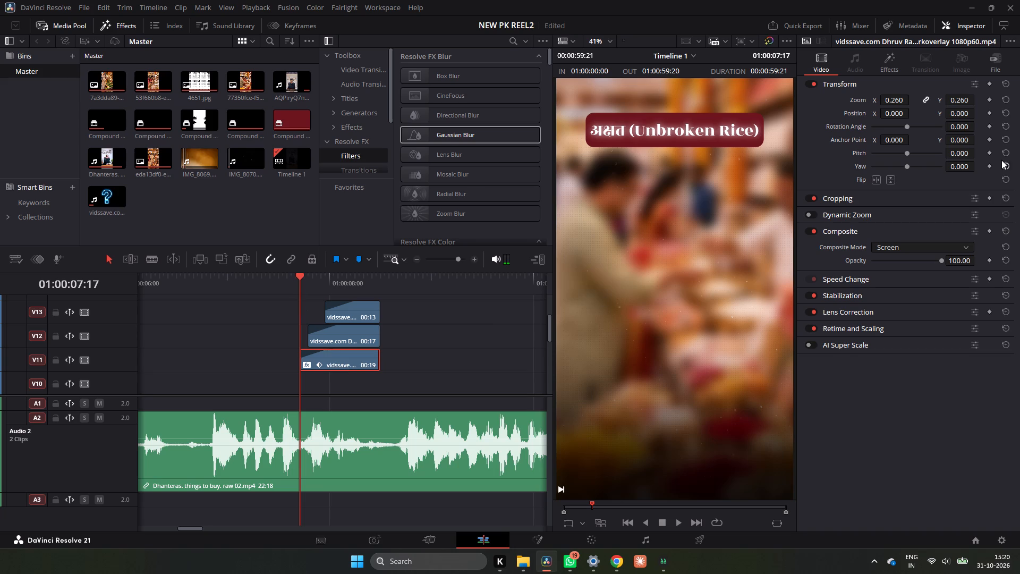
click(888, 62)
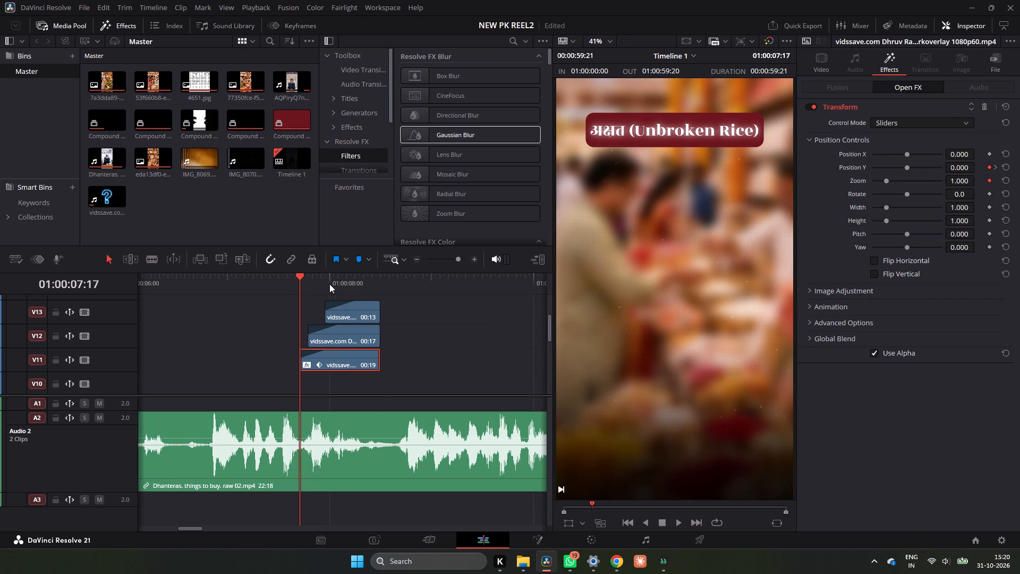
drag(326, 282, 378, 272)
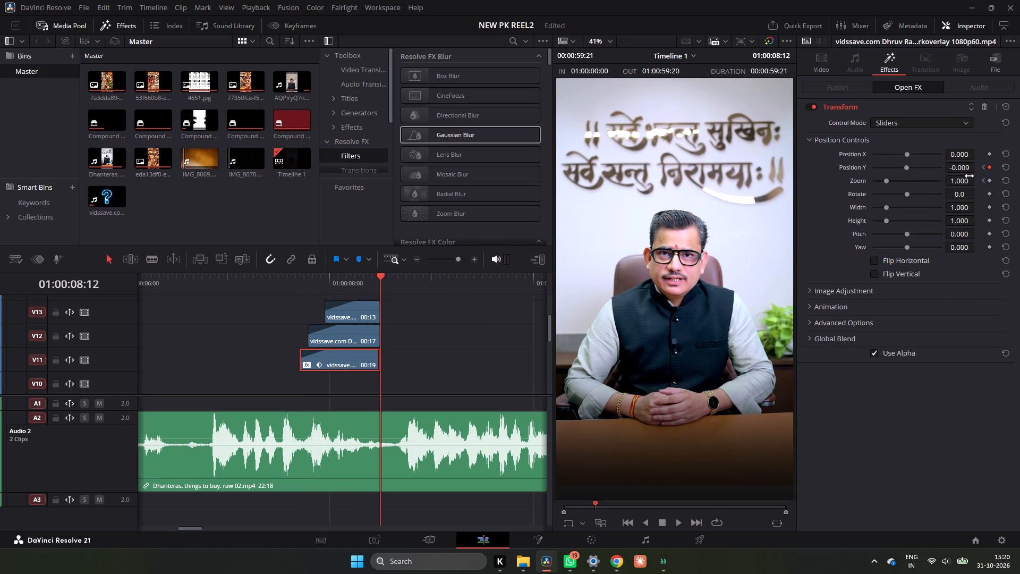
click(970, 180)
Replay the question-mark section from around 01:00:07:17 to check the V11 clip's zoom and drift.
click(295, 287)
key(space)
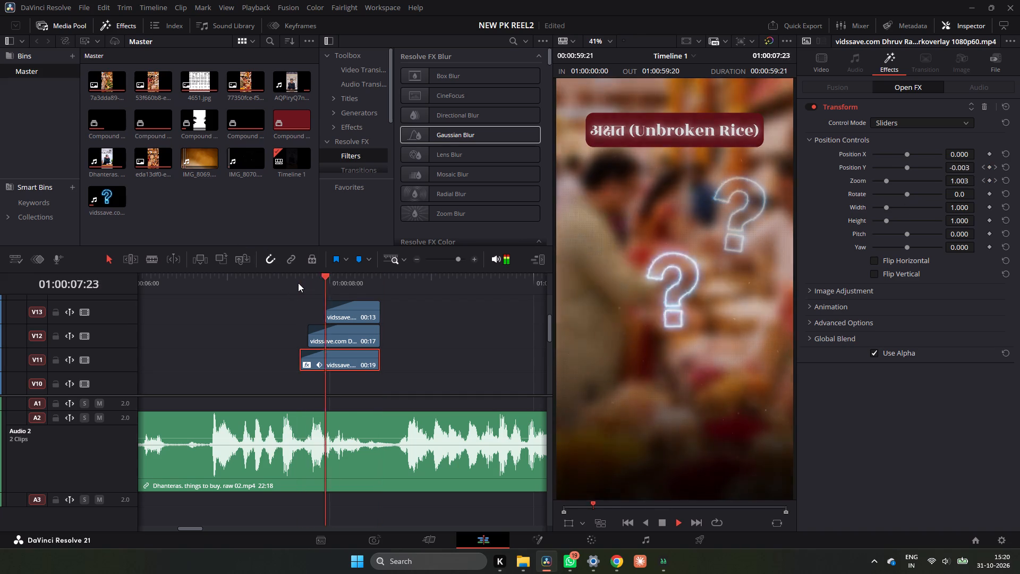
click(298, 283)
key(space)
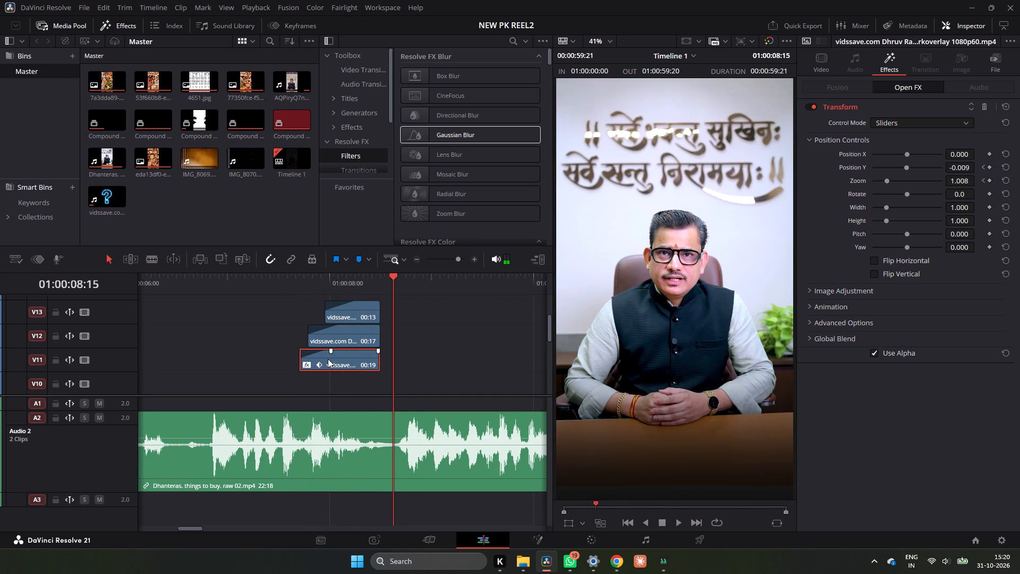
Duplicate the animated V11 question-mark clip over the clips on V12 and V13, keeping their staggered starts, and replay the section.
alt+drag(328, 359, 341, 340)
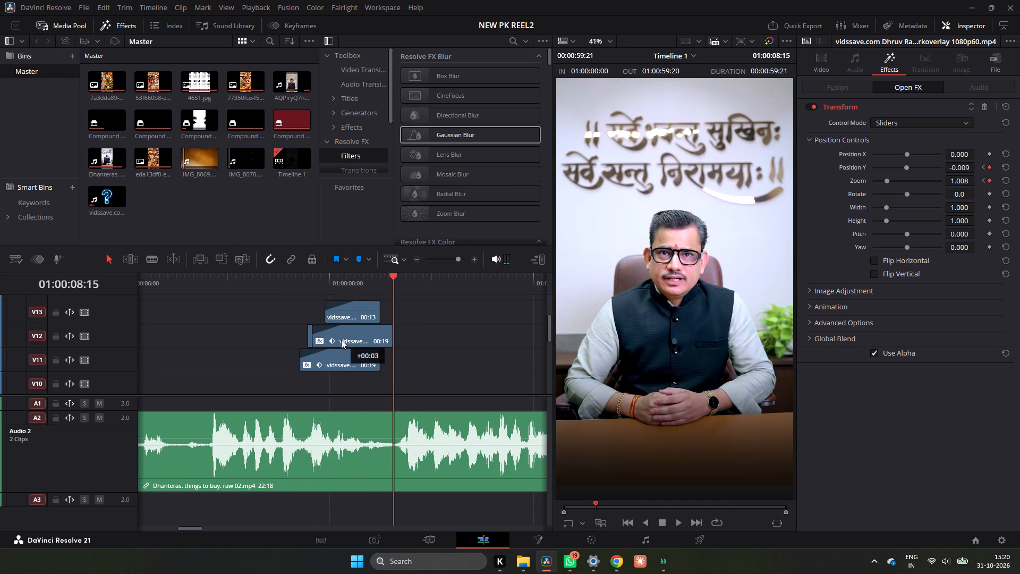
alt+drag(341, 340, 339, 341)
alt+drag(339, 341, 362, 314)
click(308, 283)
key(space)
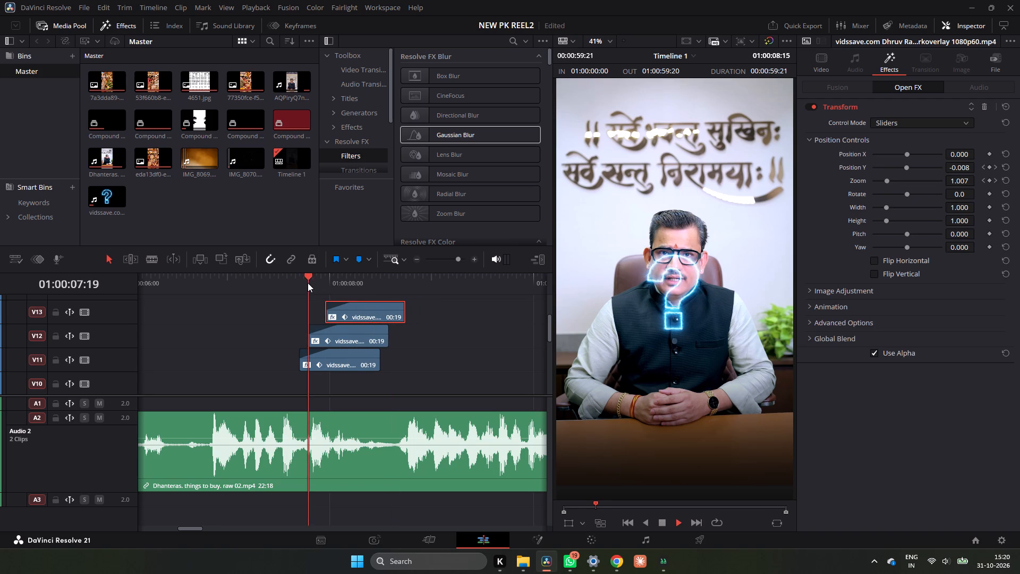
key(space)
key(space)
key(space)
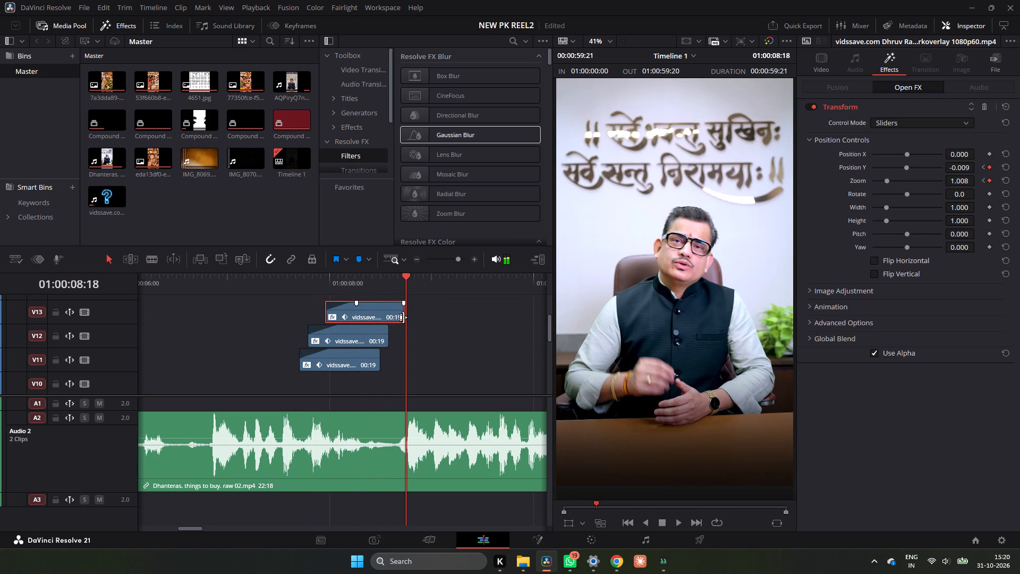
Trim the ends of the V12 and V13 question-mark clips to line up with the end of the V11 clip.
drag(403, 317, 381, 326)
drag(384, 334, 380, 336)
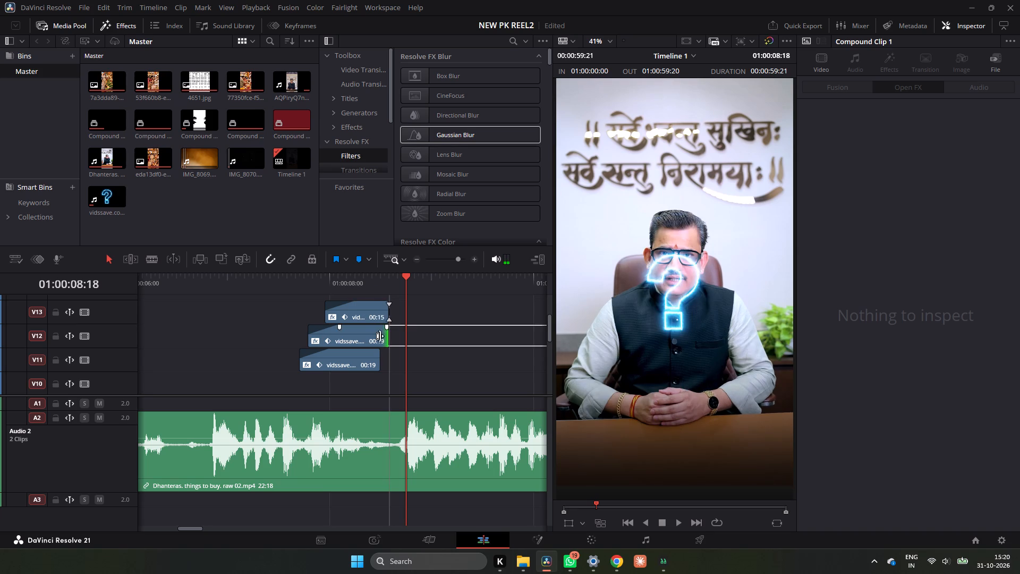
drag(380, 336, 373, 340)
drag(387, 314, 372, 318)
Place the V12 question mark at Position X -98, Y 245 with a Rotation Angle of 30.3.
drag(354, 280, 338, 283)
click(346, 340)
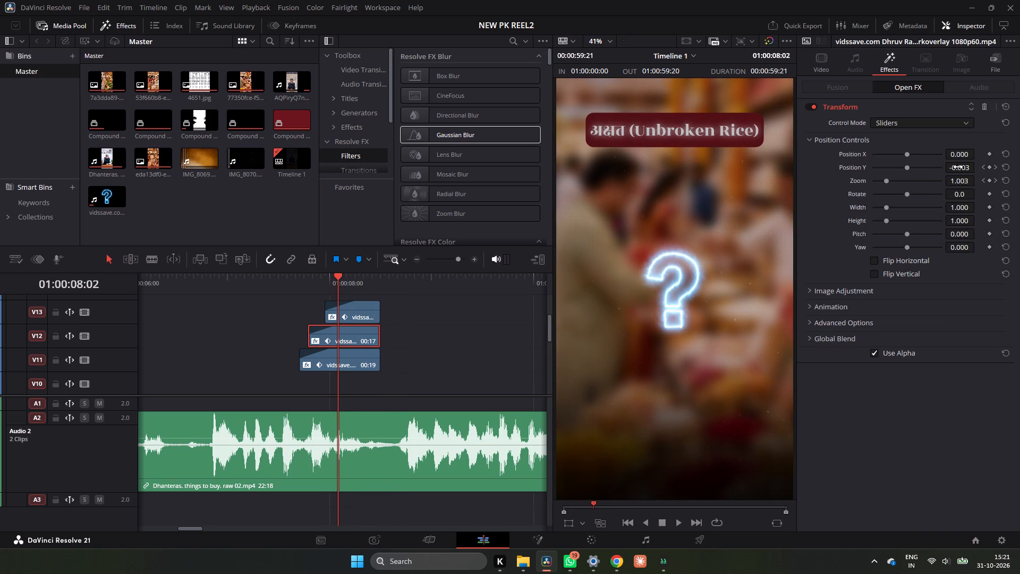
click(827, 65)
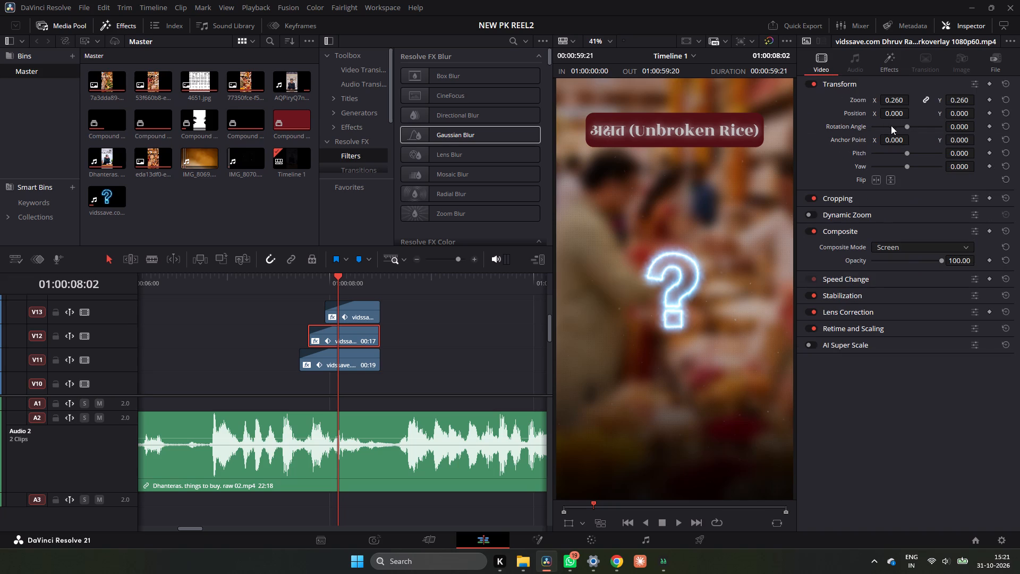
drag(966, 112, 817, 161)
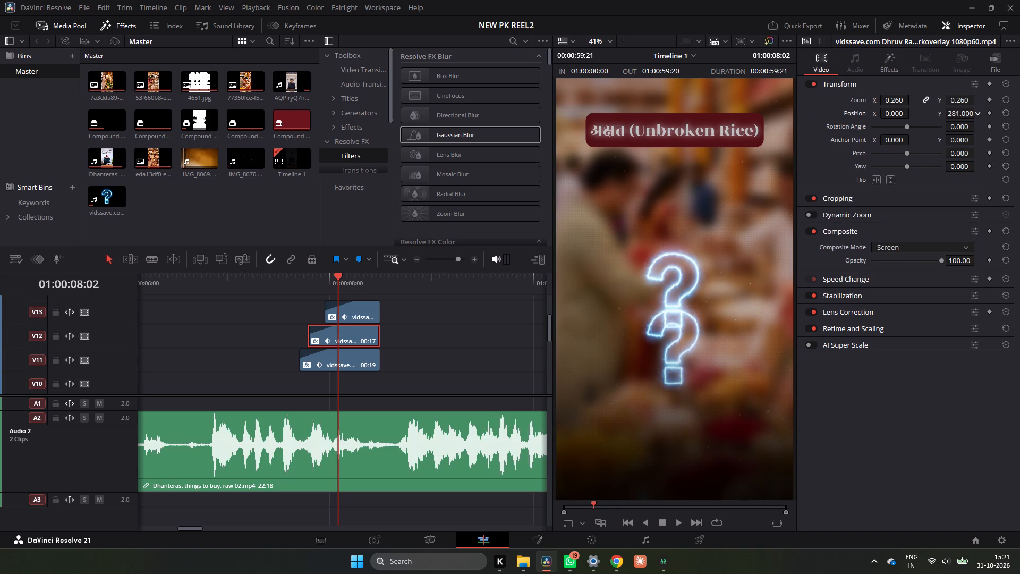
drag(817, 161, 545, 294)
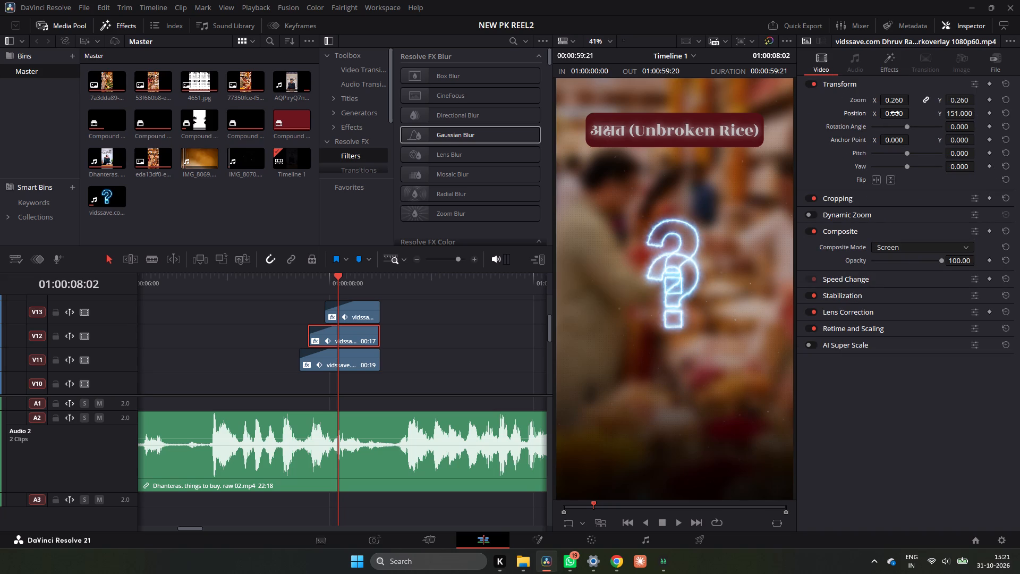
drag(895, 113, 843, 116)
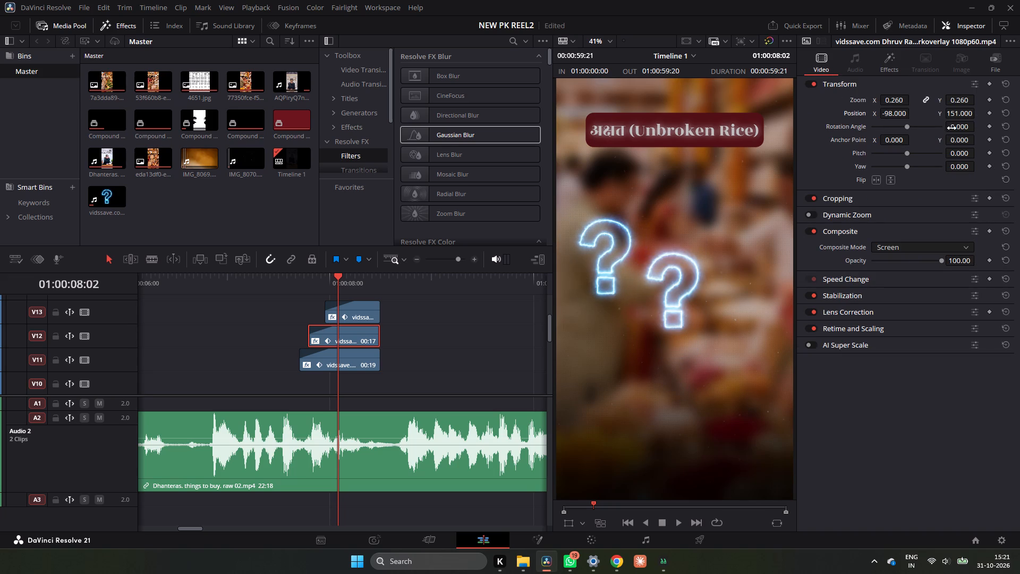
drag(963, 127, 620, 289)
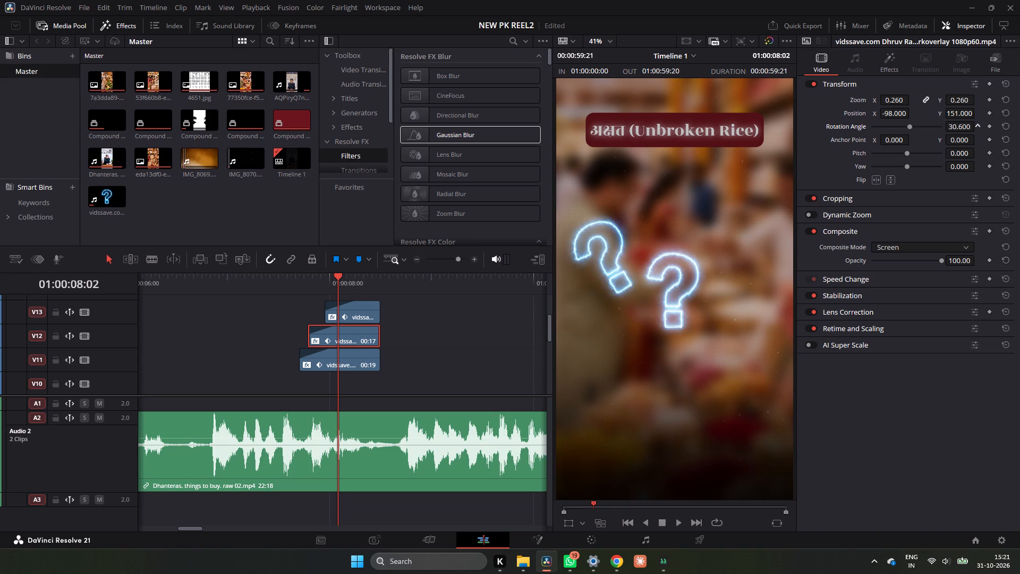
drag(620, 289, 619, 291)
drag(967, 115, 521, 298)
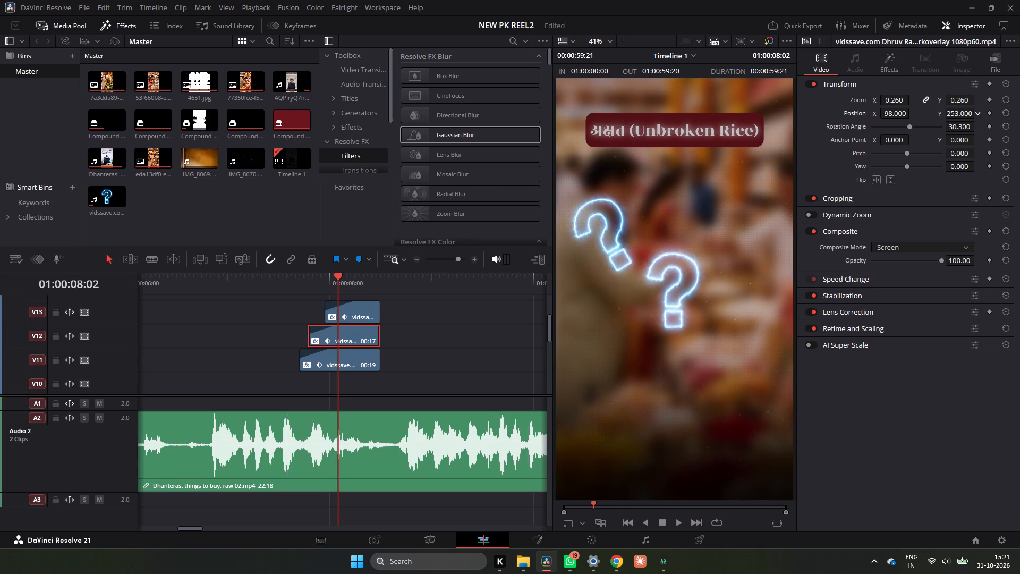
drag(521, 298, 516, 302)
Scale the V12 question mark down to a Zoom of 0.240.
drag(959, 99, 956, 104)
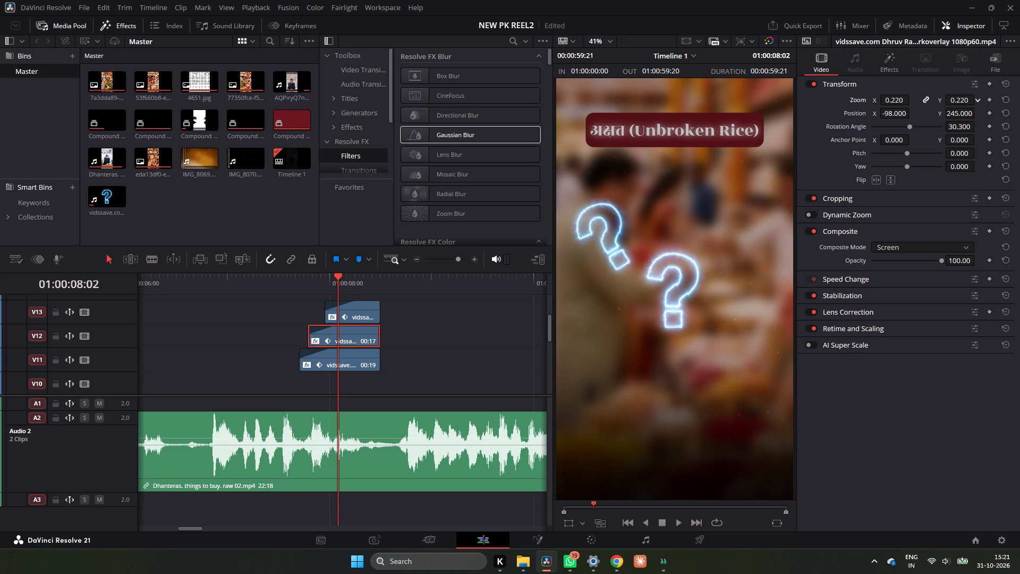
drag(956, 104, 958, 108)
drag(958, 108, 958, 109)
Replace the V13 question-mark clip with a copy of the V12 clip, trimmed to end with the clips below.
click(356, 318)
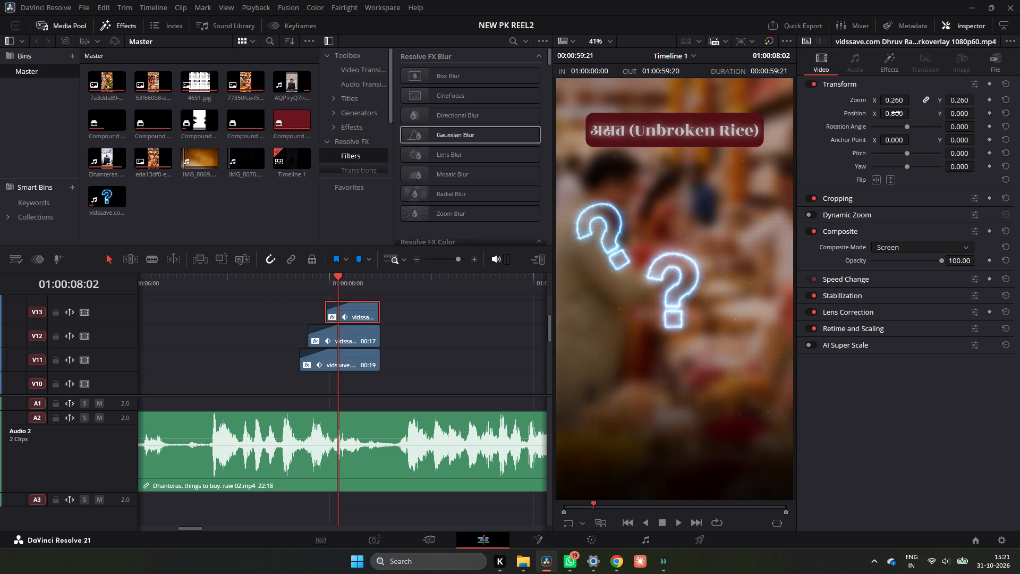
click(350, 342)
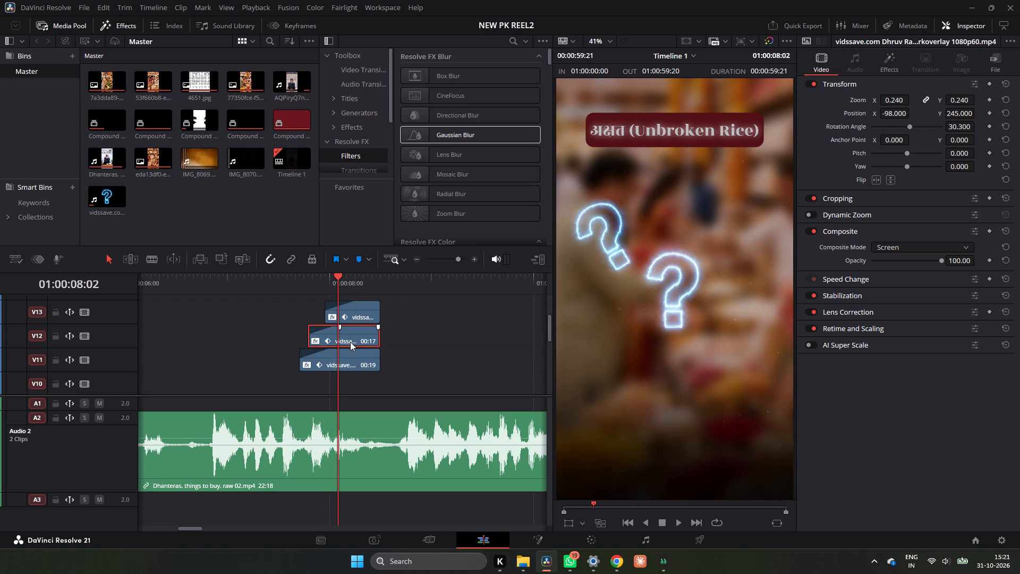
alt+drag(350, 342, 378, 313)
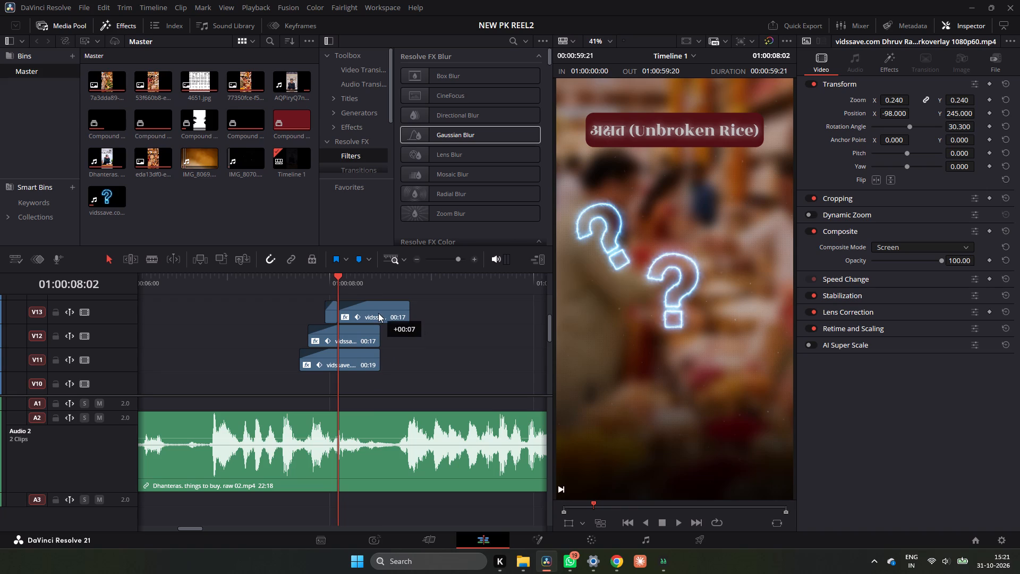
alt+drag(378, 313, 371, 317)
drag(394, 317, 381, 319)
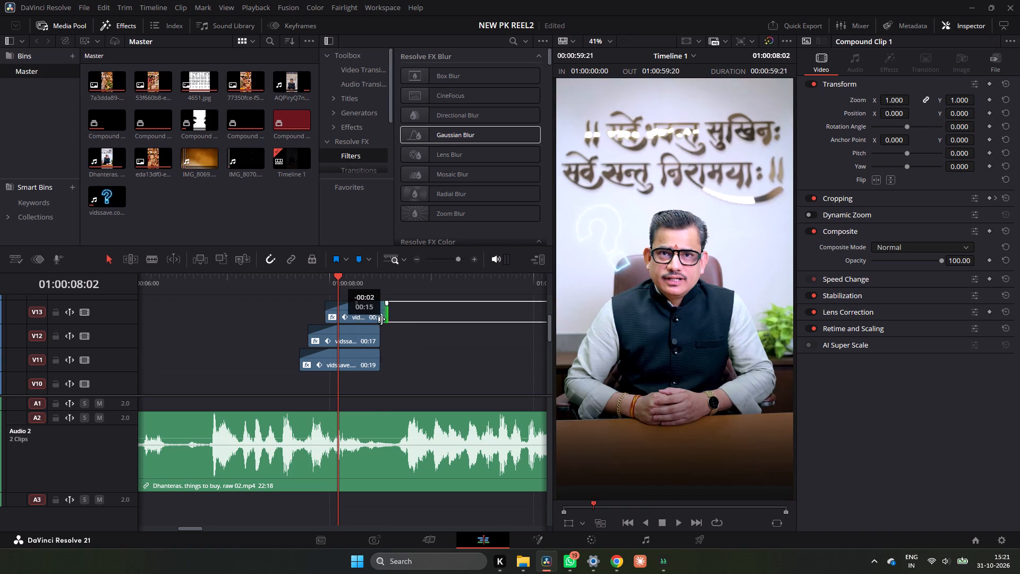
drag(381, 319, 380, 320)
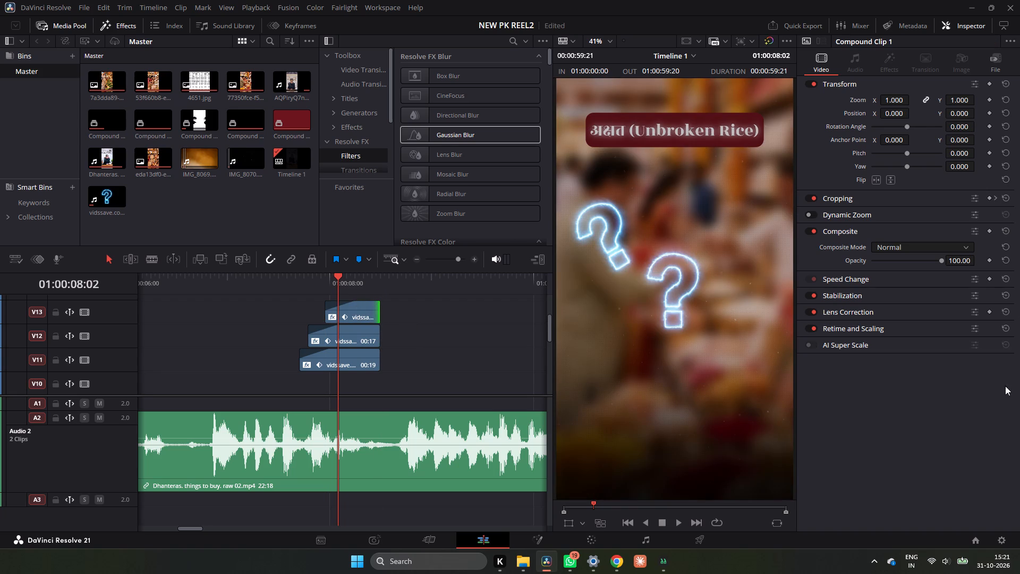
Switch to the PK RAM (Copy) project.
click(972, 537)
double_click(515, 205)
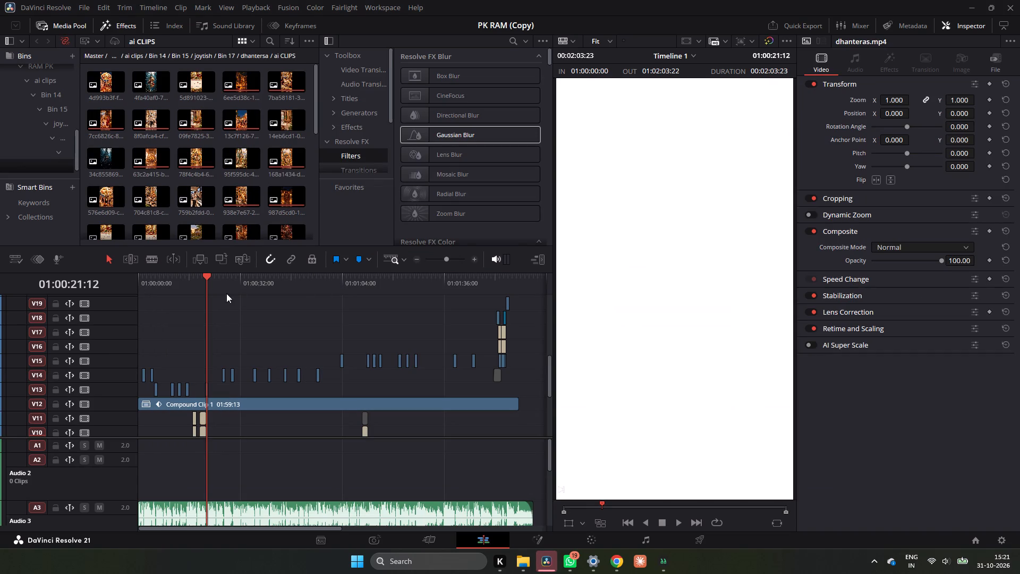
Play and scrub through the opening seconds of the PK RAM (Copy) timeline to examine its graphics and effects.
drag(205, 273, 125, 298)
drag(212, 276, 74, 317)
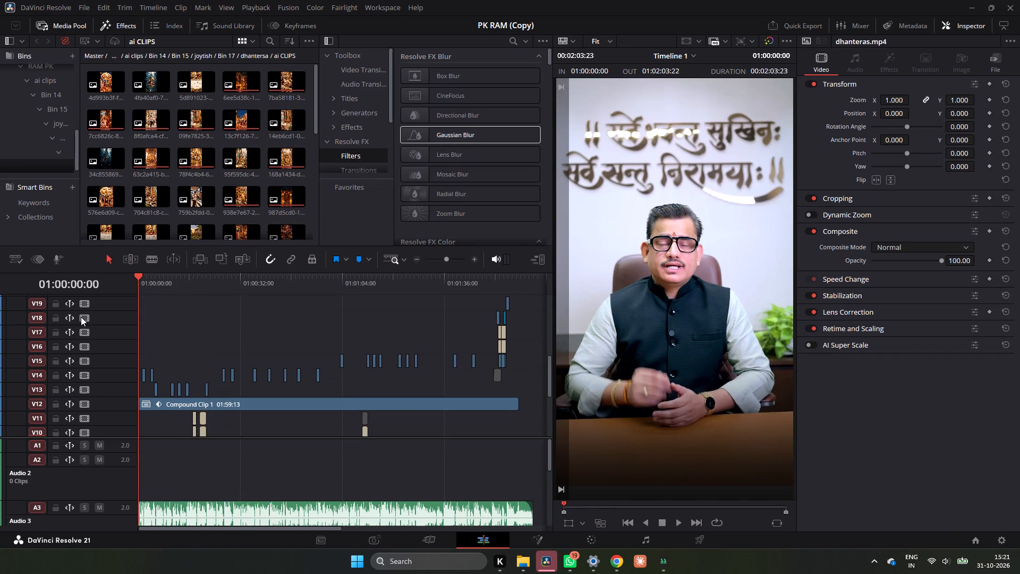
key(space)
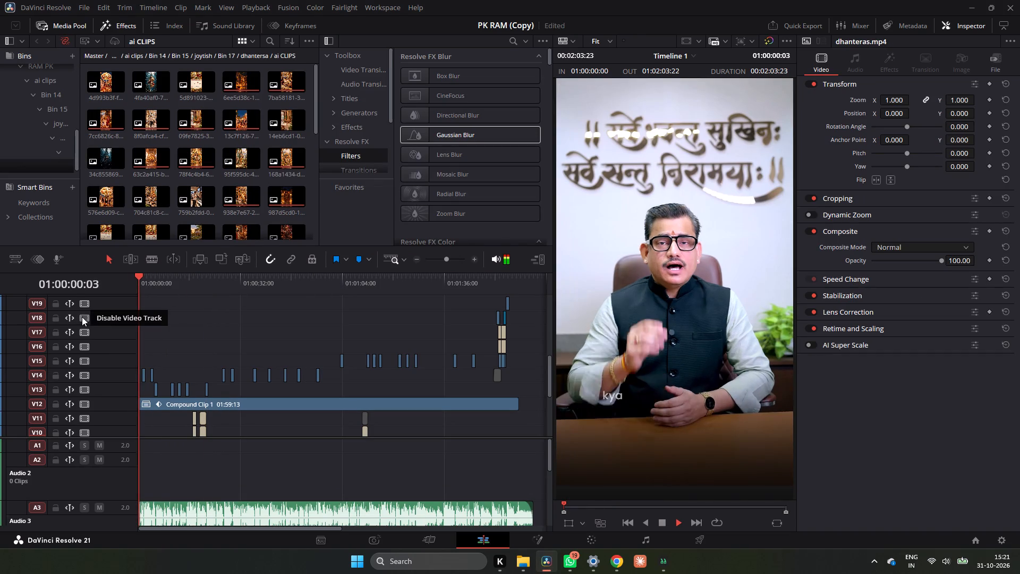
key(space)
key(space)
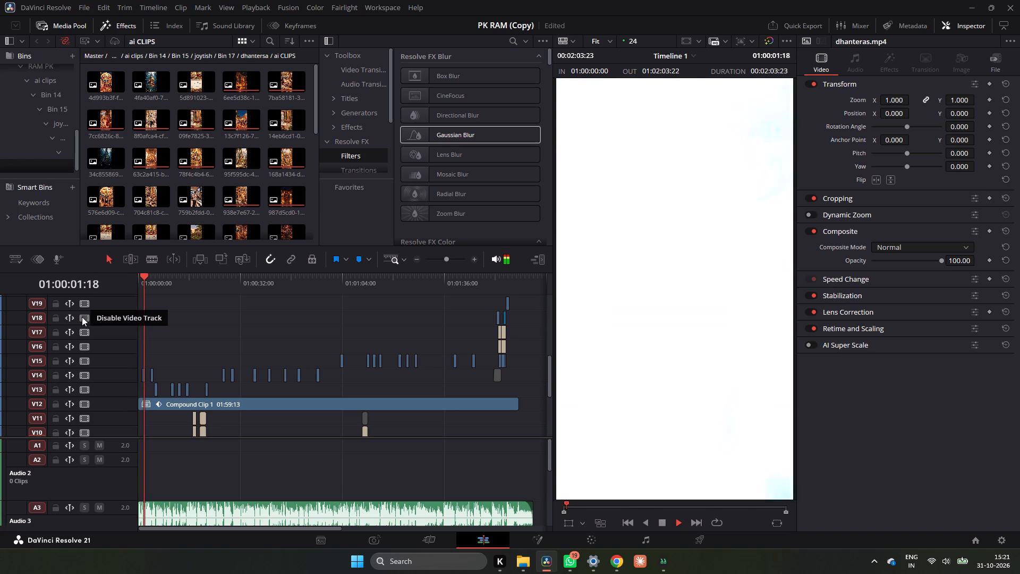
key(space)
key(space)
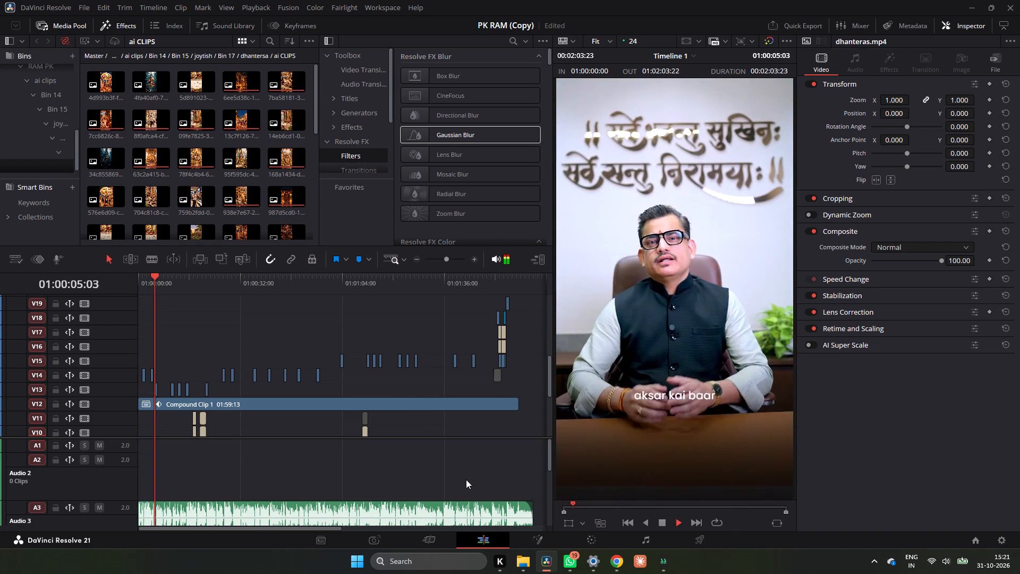
drag(167, 279, 164, 281)
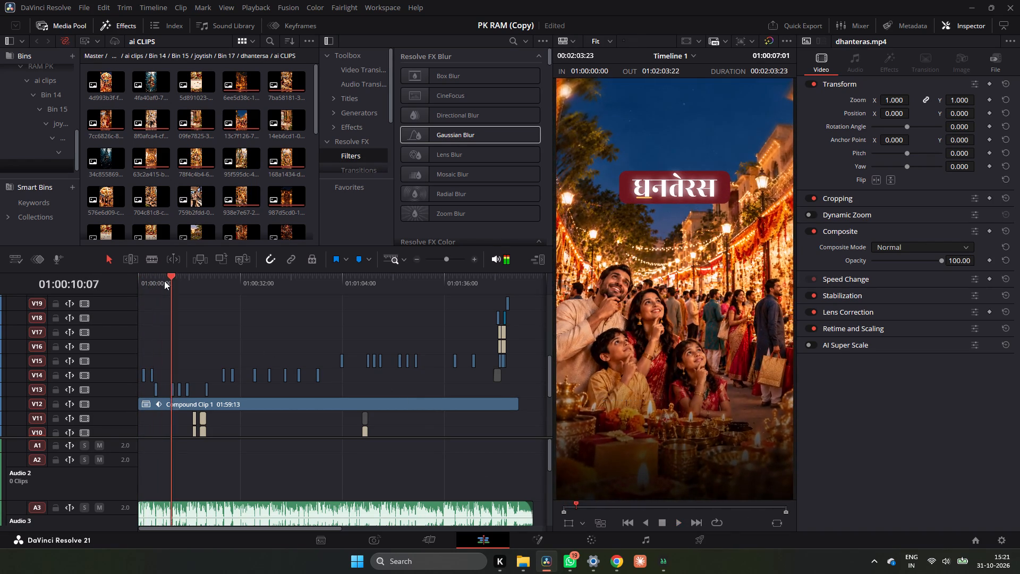
drag(164, 281, 128, 289)
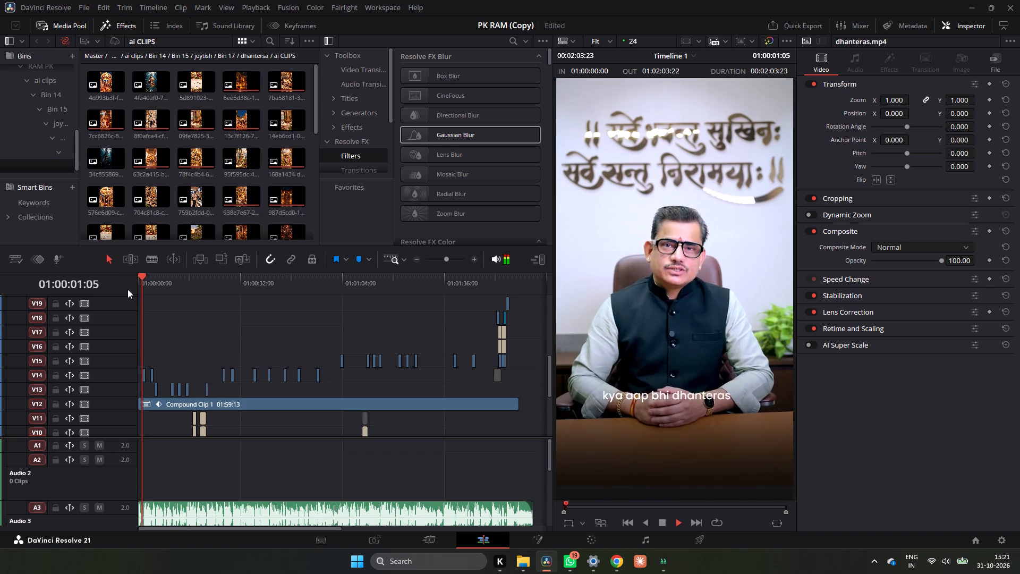
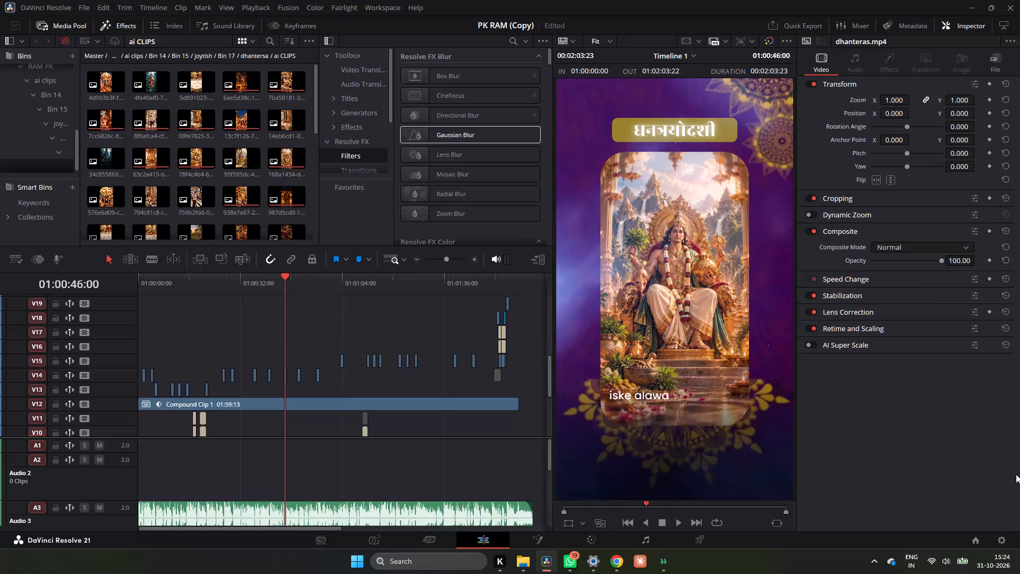
Switch back to the NEW PK REEL2 project.
click(975, 534)
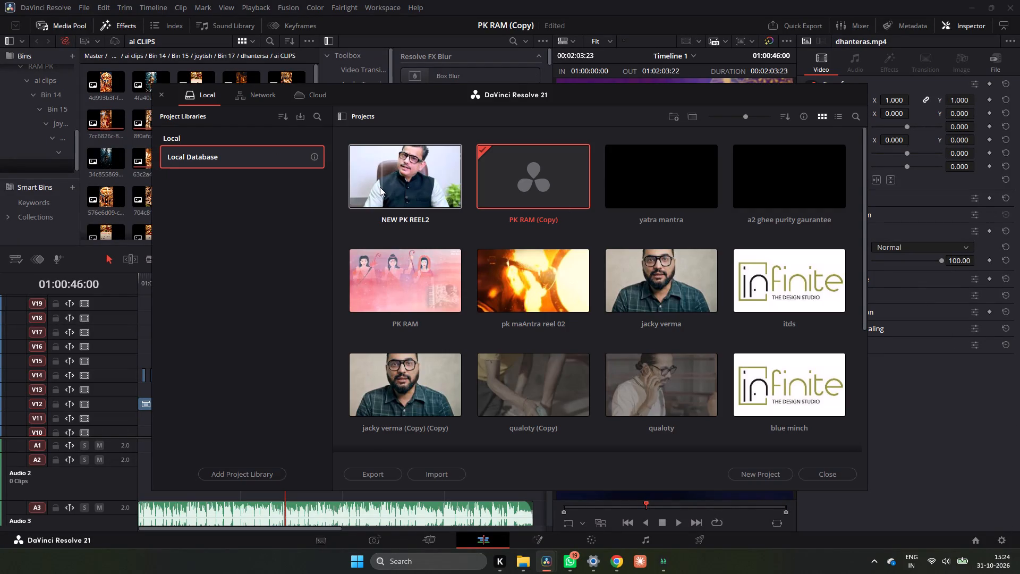
double_click(379, 188)
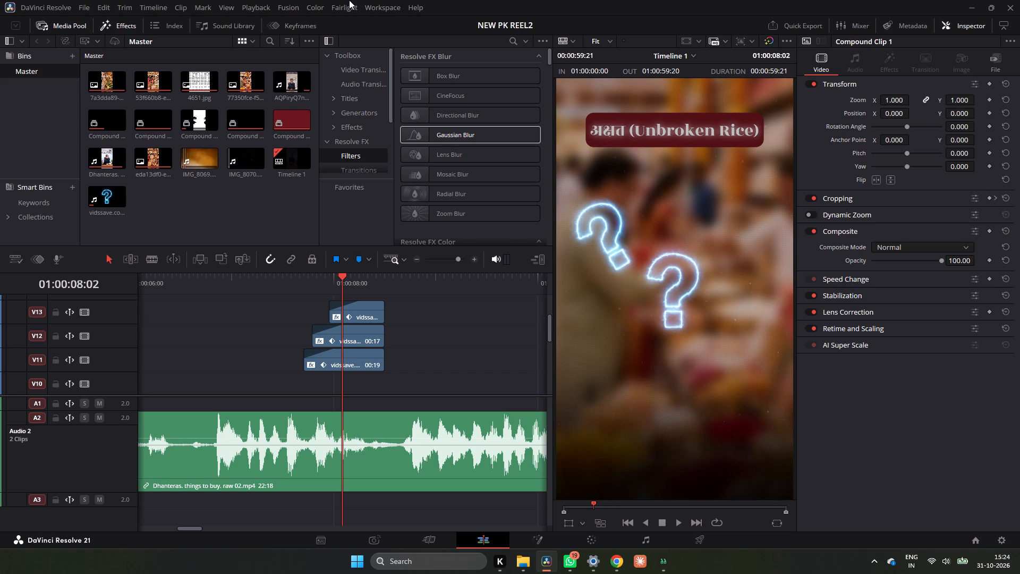
Play the end of the montage repeatedly to examine the timing and placement of the question marks on V11 to V13.
click(310, 289)
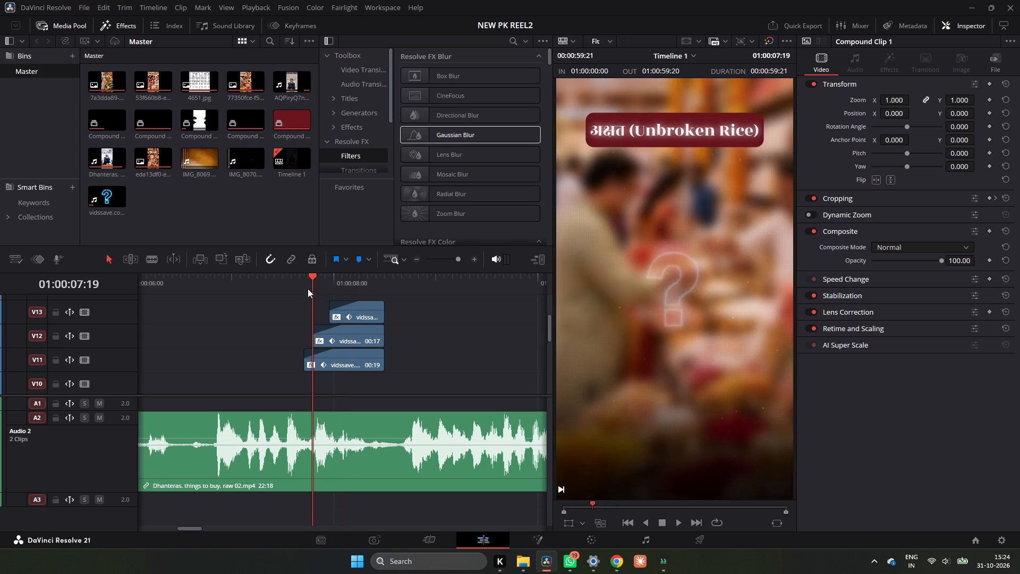
click(303, 290)
key(space)
key(space)
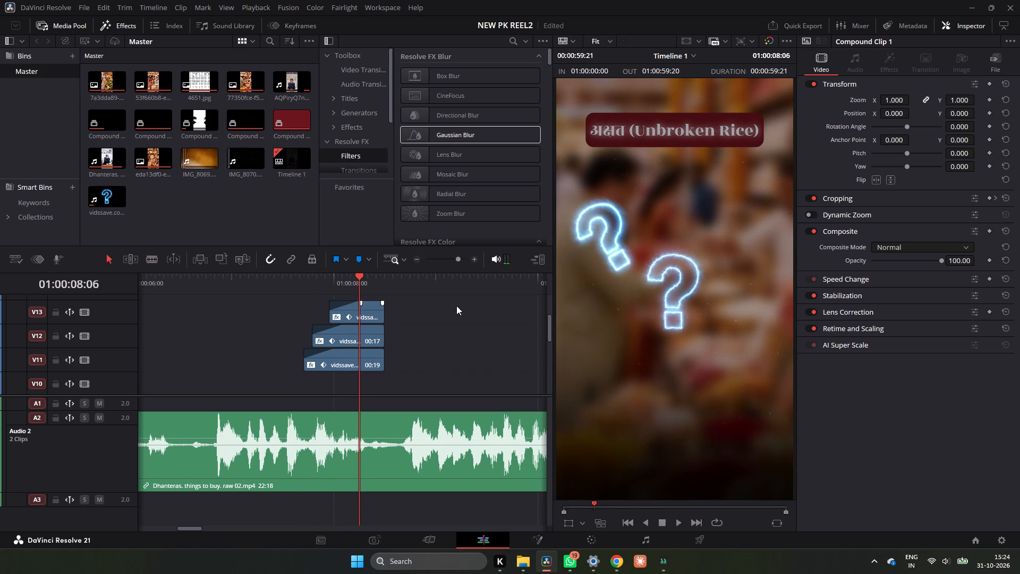
key(space)
key(space)
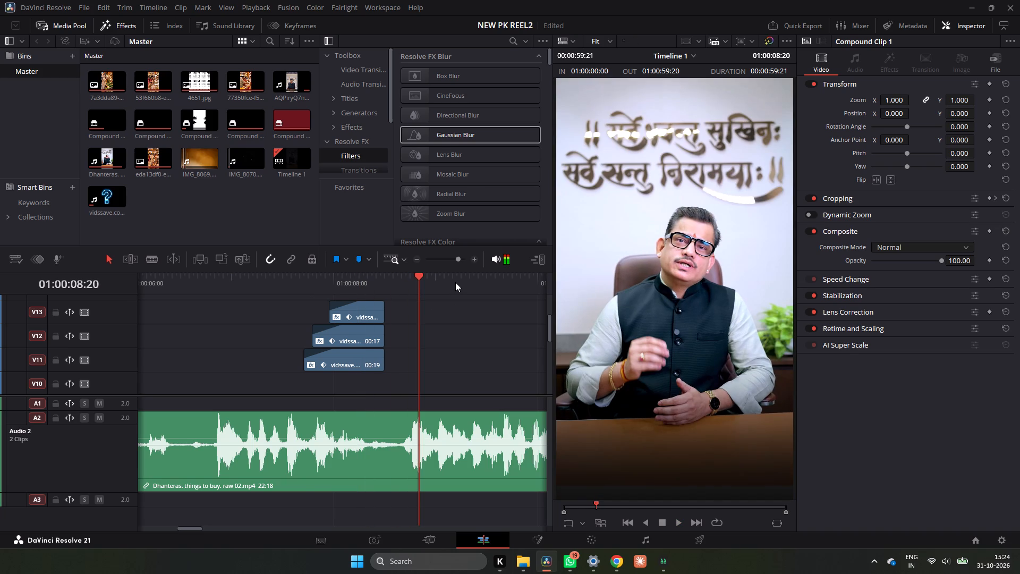
click(304, 285)
key(space)
key(space)
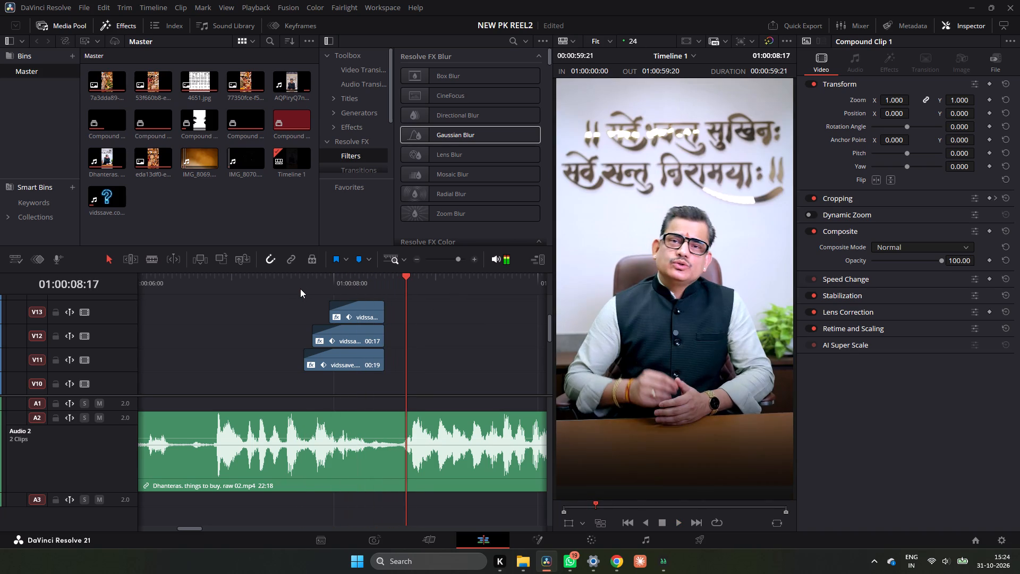
click(302, 289)
key(space)
key(space)
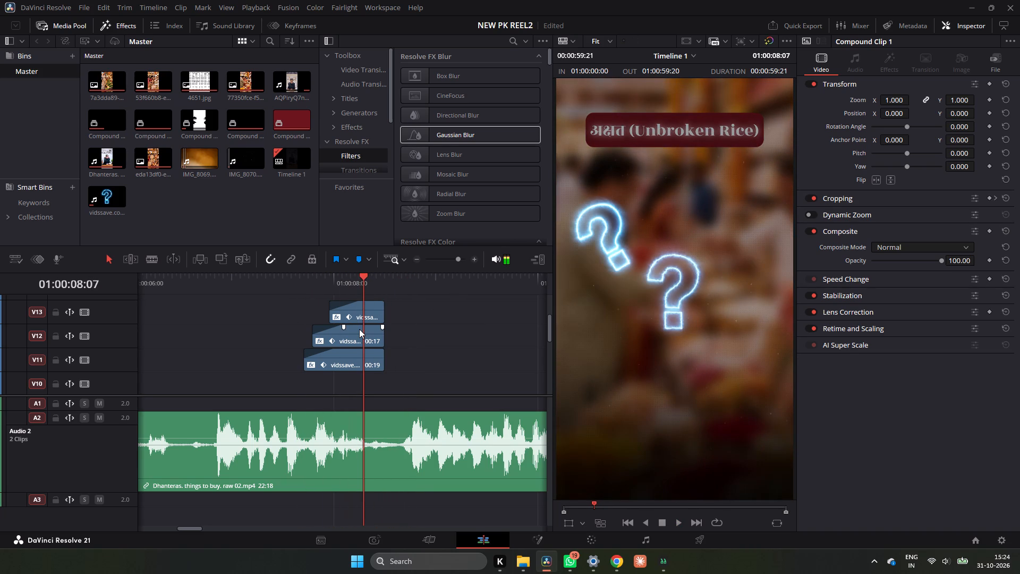
Place the V13 question mark opposite the V12 one, with Position X 98 and Rotation Angle -21.8.
click(362, 322)
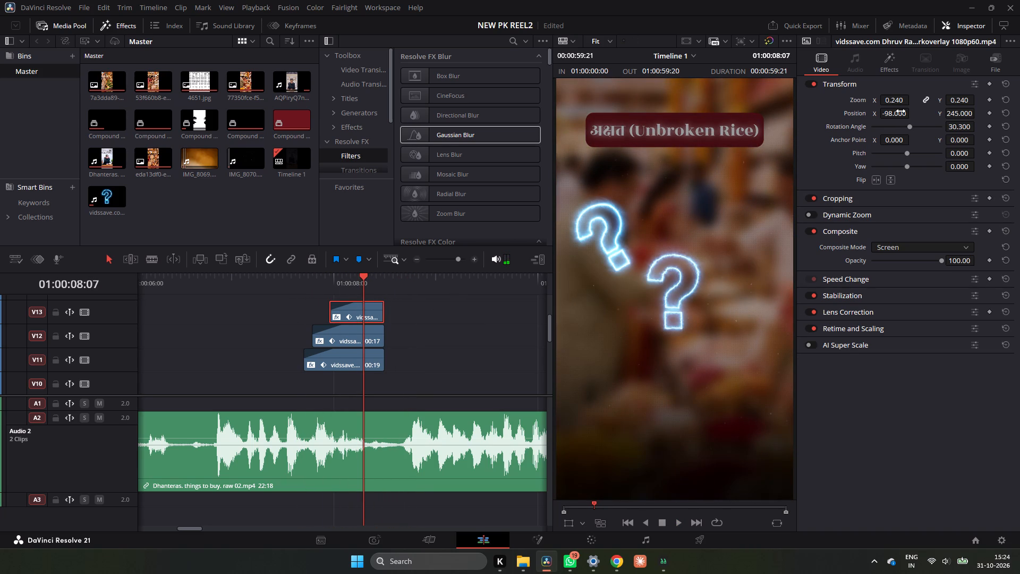
drag(900, 111, 494, 291)
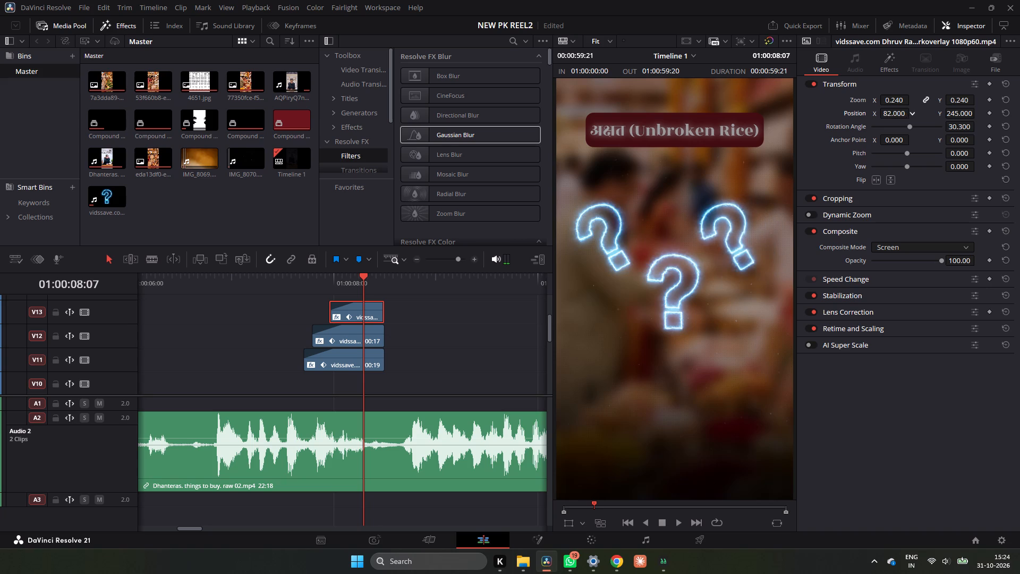
drag(494, 291, 493, 291)
drag(956, 124, 724, 213)
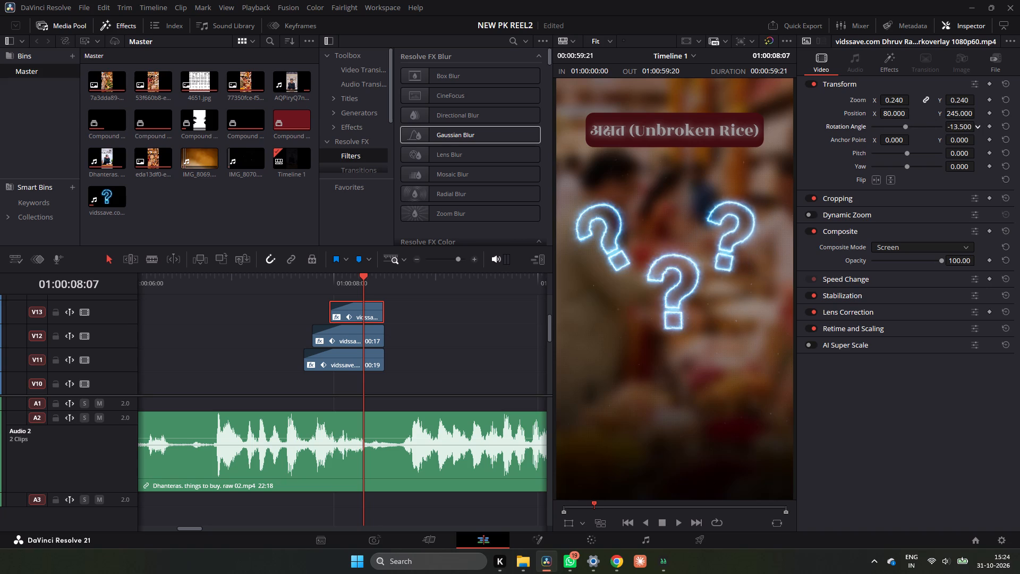
drag(724, 213, 721, 214)
drag(894, 114, 908, 107)
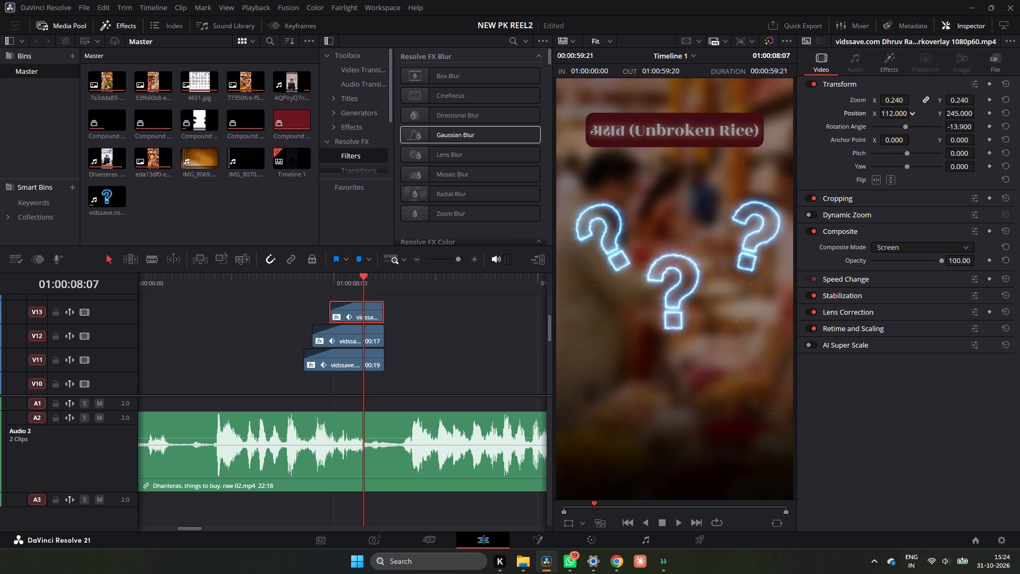
drag(908, 107, 906, 107)
drag(964, 129, 922, 144)
click(898, 116)
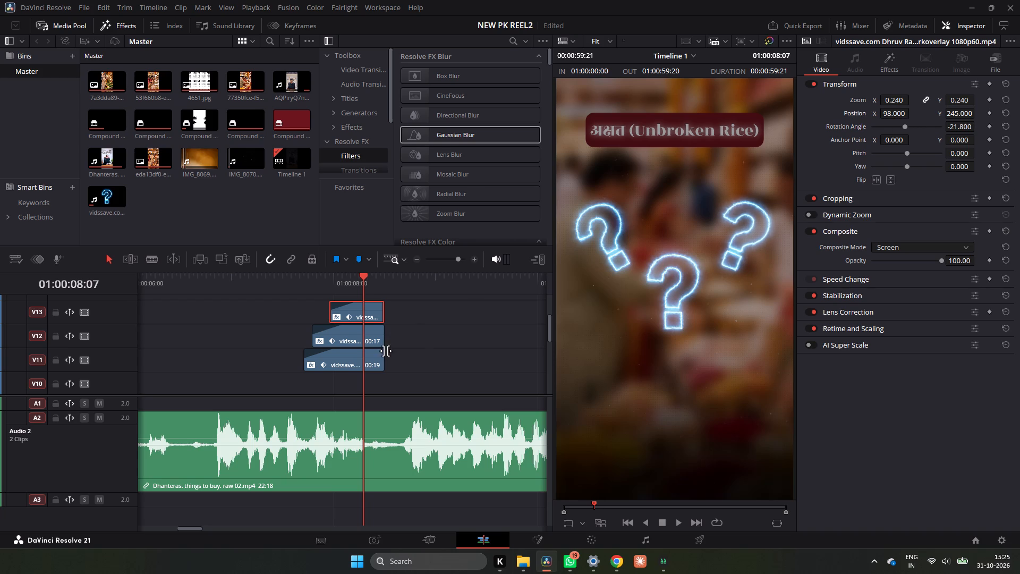
Move all three question marks on V11 to V13 lower in the frame together by reducing their Position Y.
drag(419, 313, 358, 365)
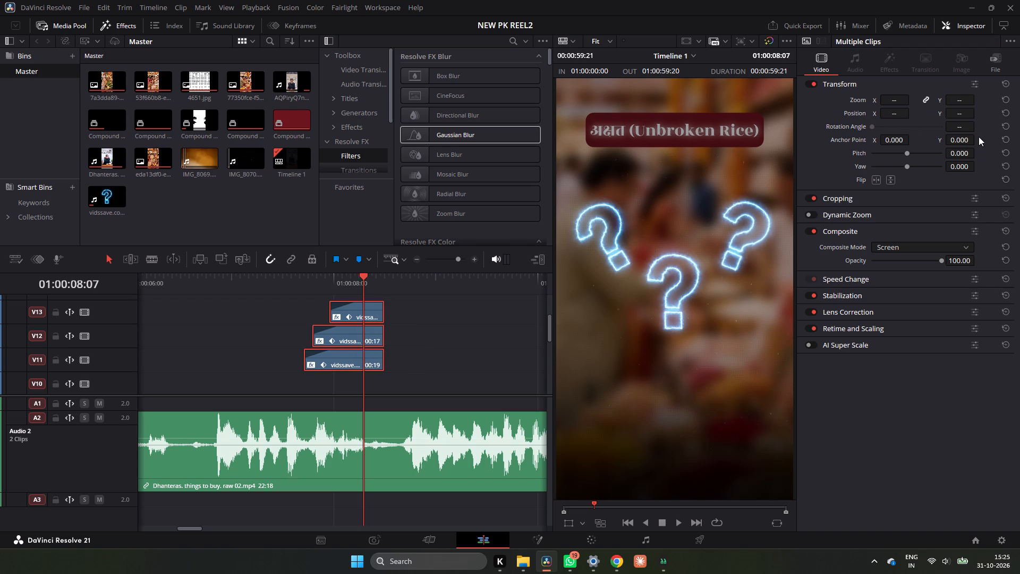
drag(962, 113, 857, 227)
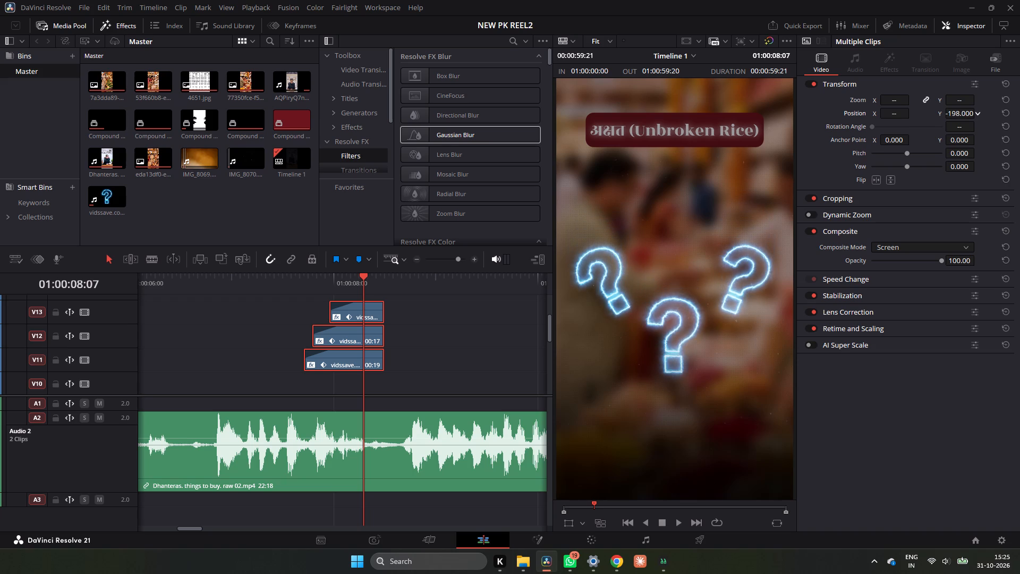
drag(857, 227, 843, 250)
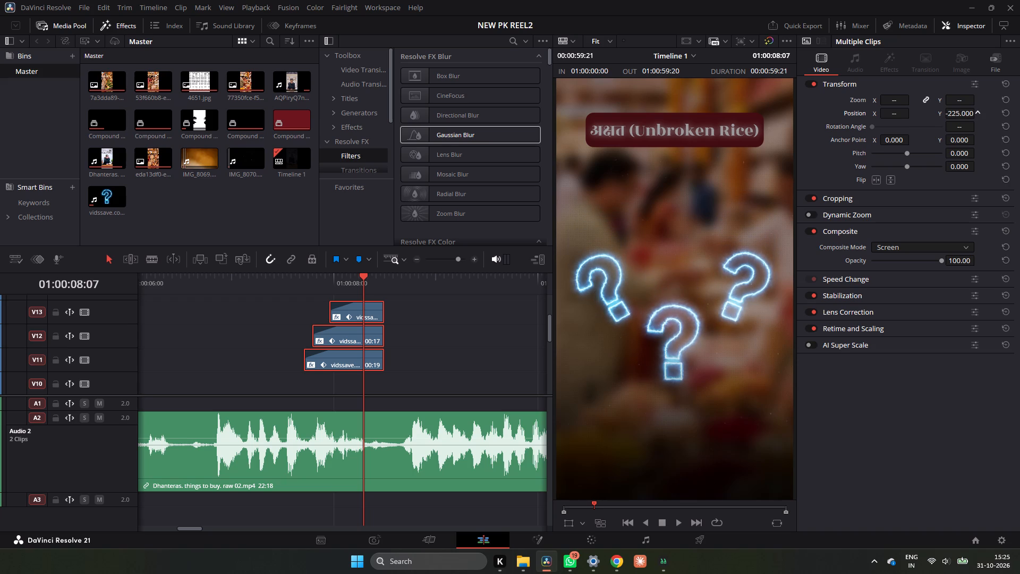
drag(843, 250, 874, 231)
Play the question-mark section repeatedly to check the staggered appearance and new placement of the three marks.
click(312, 288)
key(space)
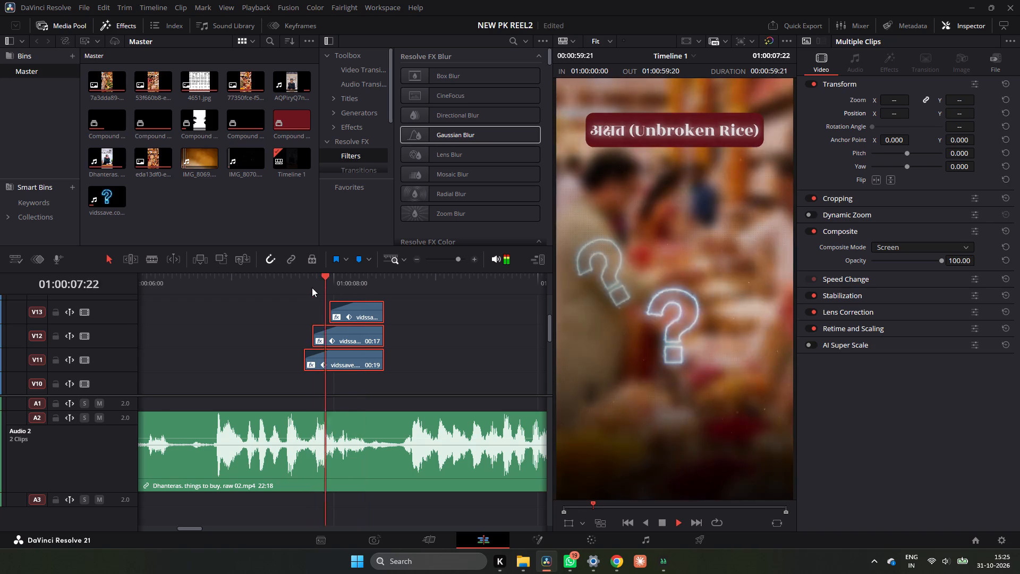
key(space)
click(293, 288)
key(space)
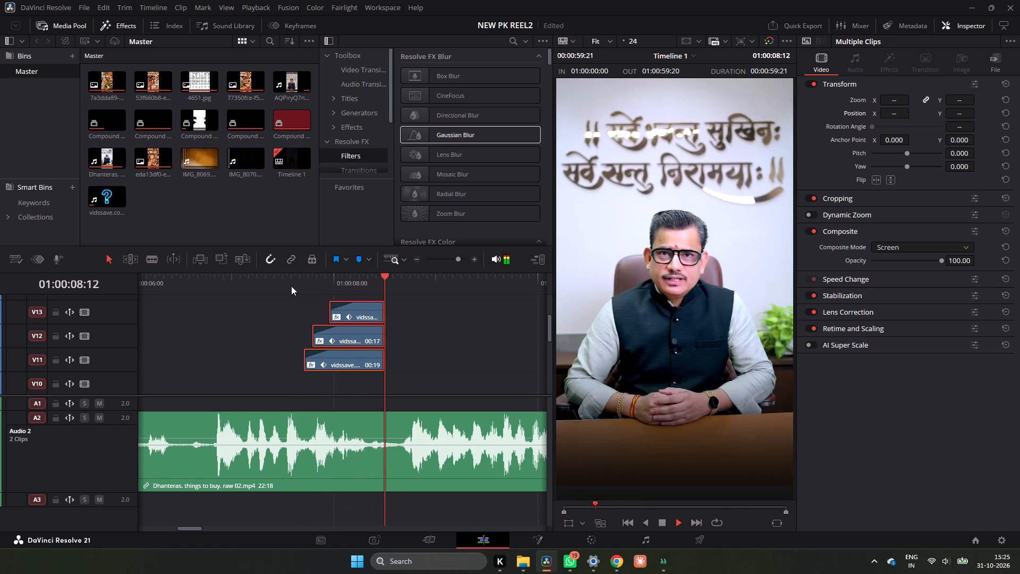
key(space)
click(291, 286)
key(space)
key(space)
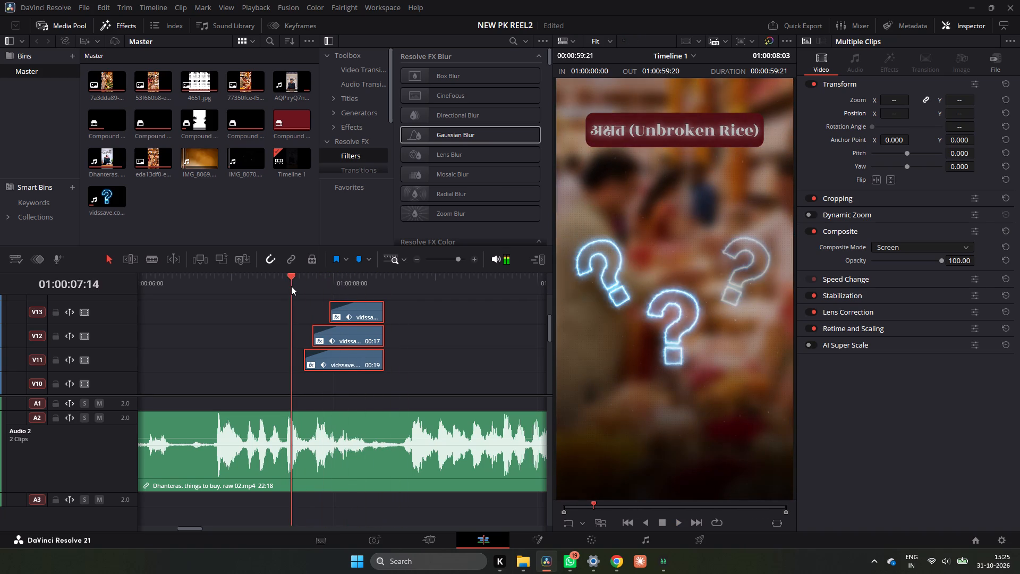
click(291, 286)
key(space)
key(space)
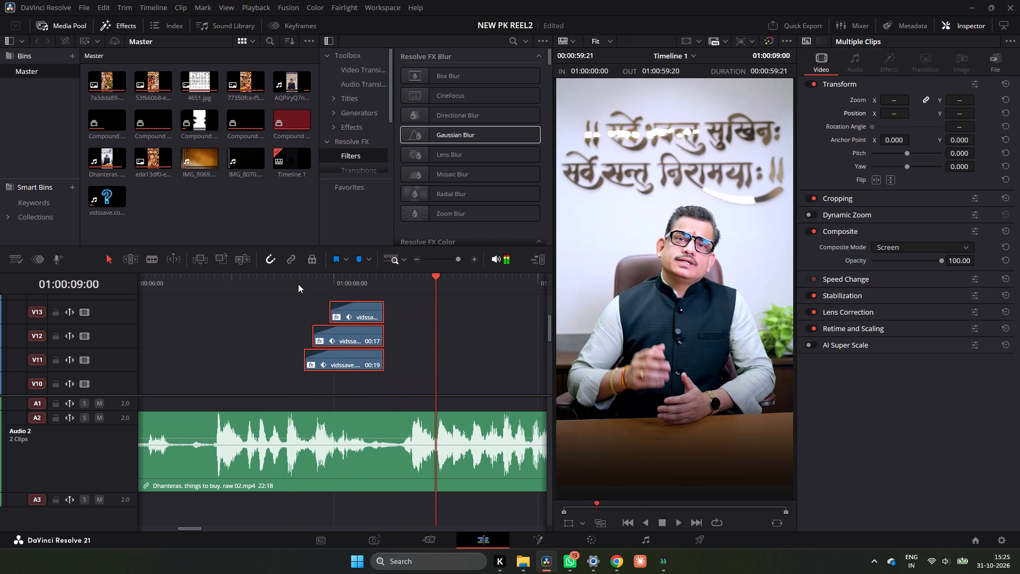
click(416, 257)
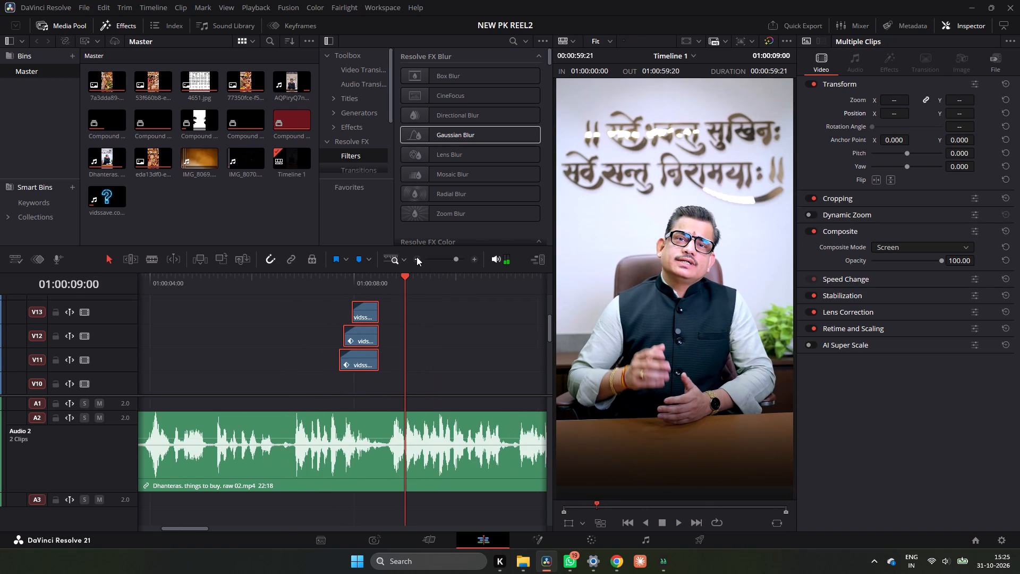
click(318, 291)
key(space)
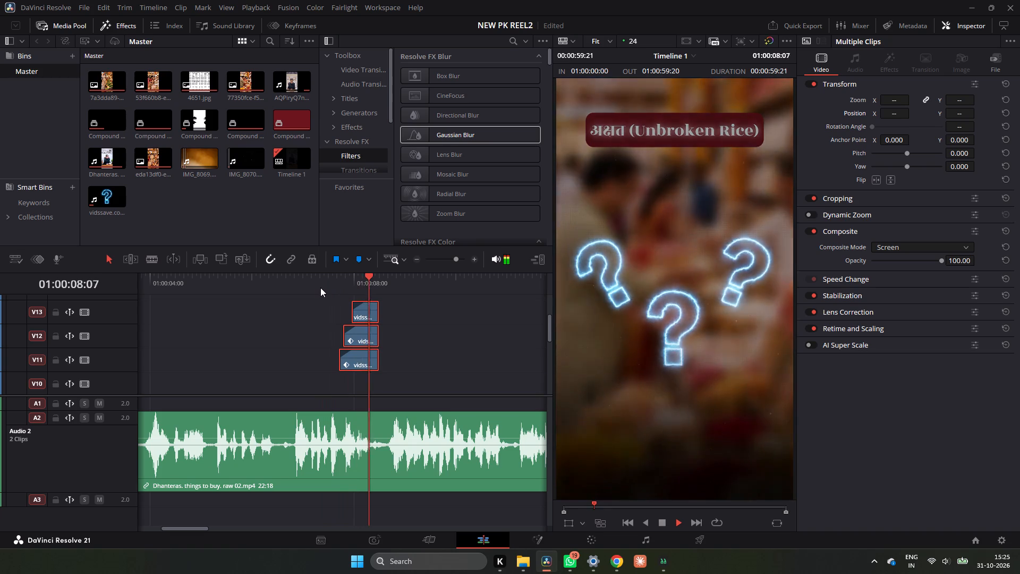
key(space)
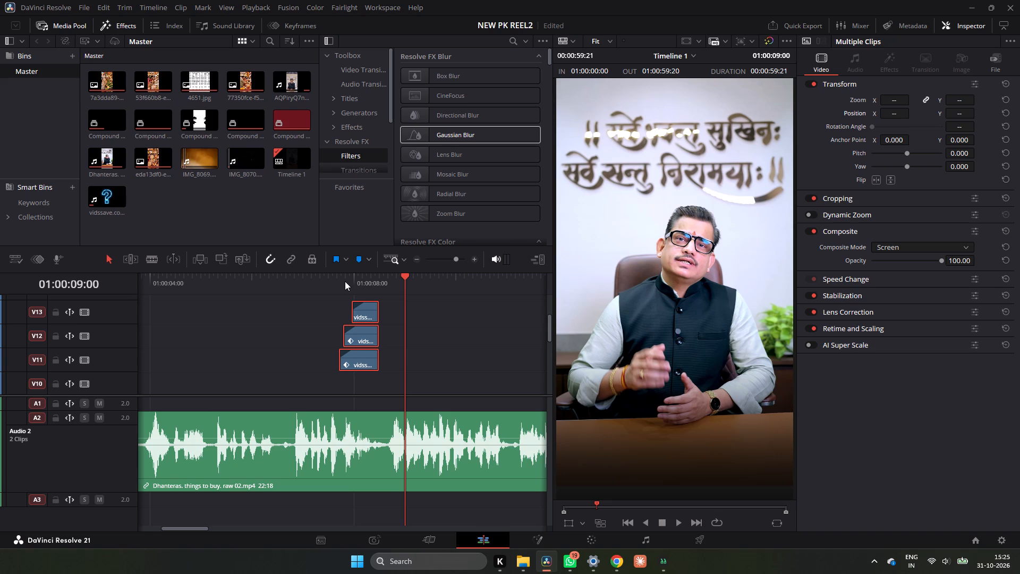
Play the reel from its start into the montage, and return to the montage's first frame at 01:00:03:06.
click(417, 256)
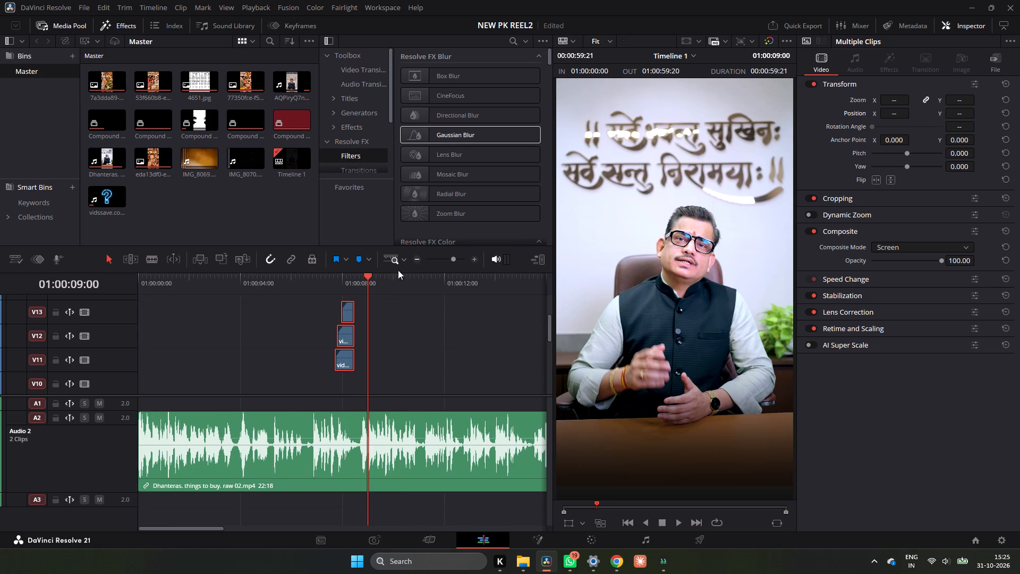
drag(305, 288, 105, 342)
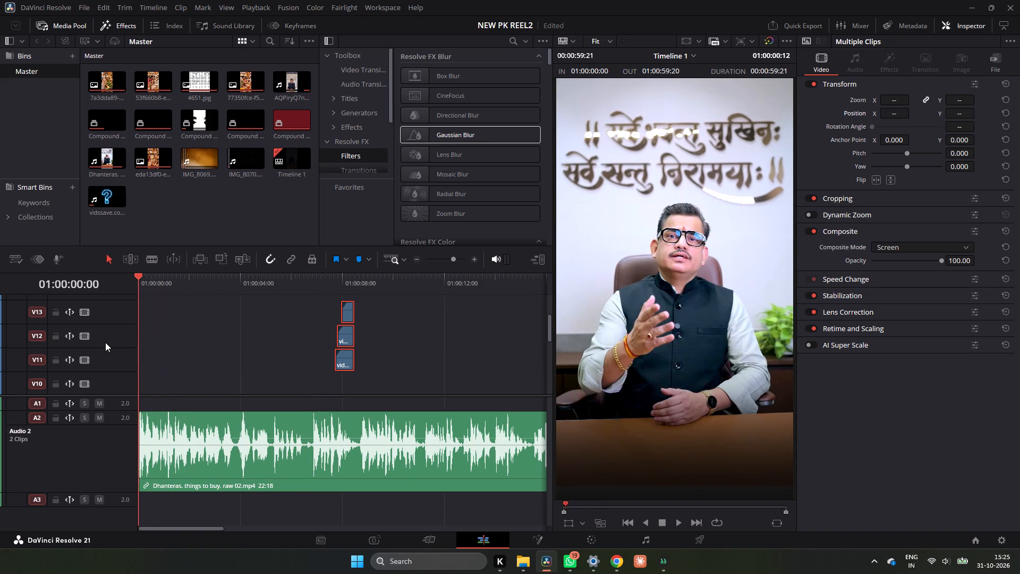
drag(105, 342, 103, 342)
key(space)
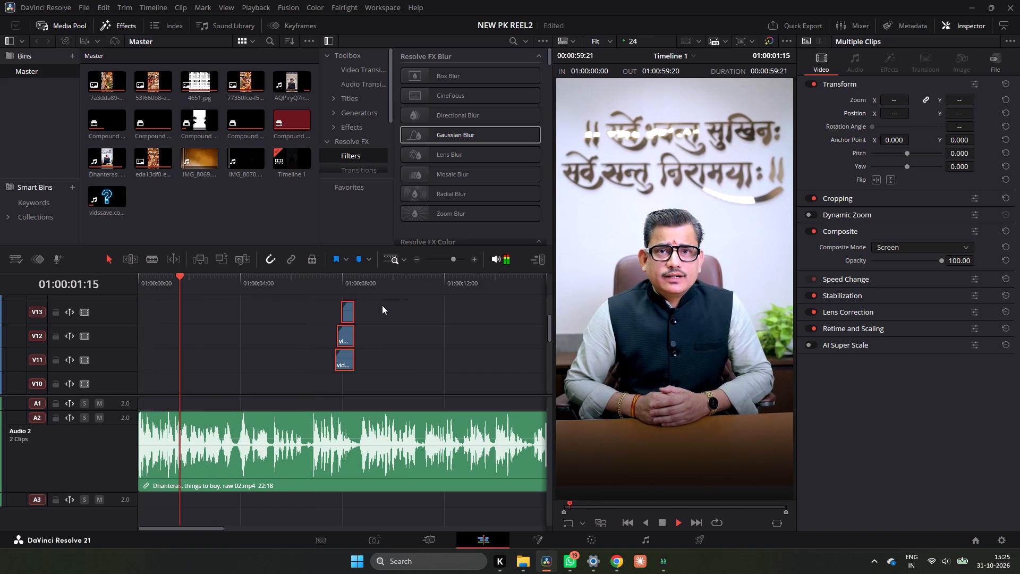
scroll(378, 328, up, 3)
scroll(378, 332, down, 5)
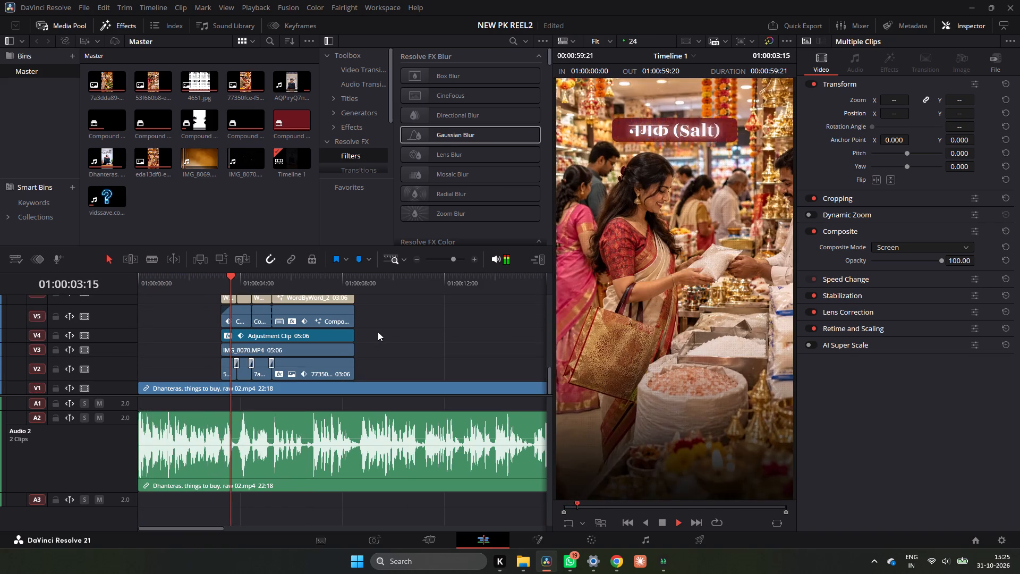
key(space)
drag(260, 282, 214, 291)
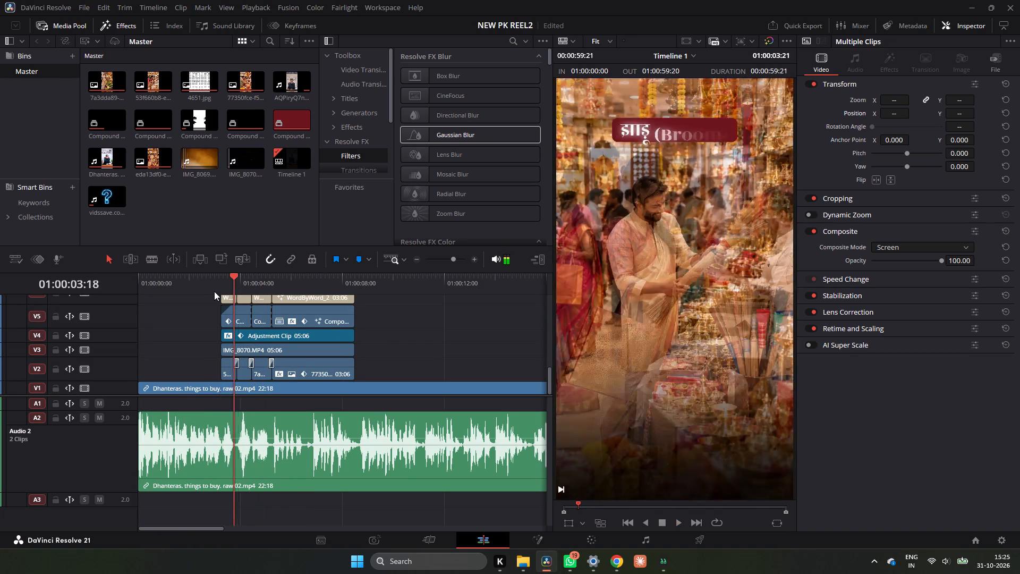
drag(214, 291, 219, 292)
Move Compound Clip 1 from V16 down to V14.
scroll(253, 318, up, 8)
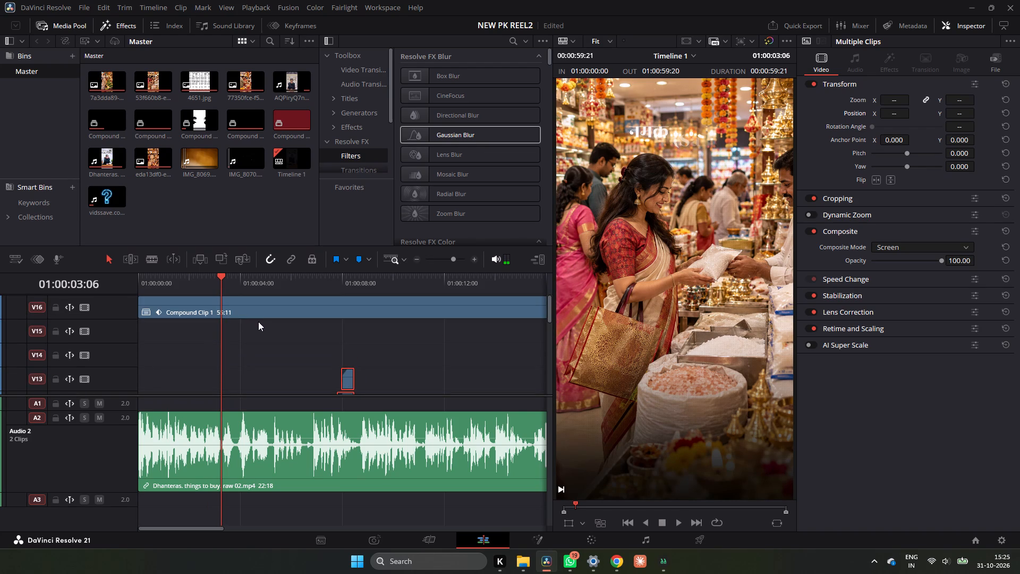
scroll(273, 320, up, 3)
double_click(419, 259)
drag(370, 314, 368, 328)
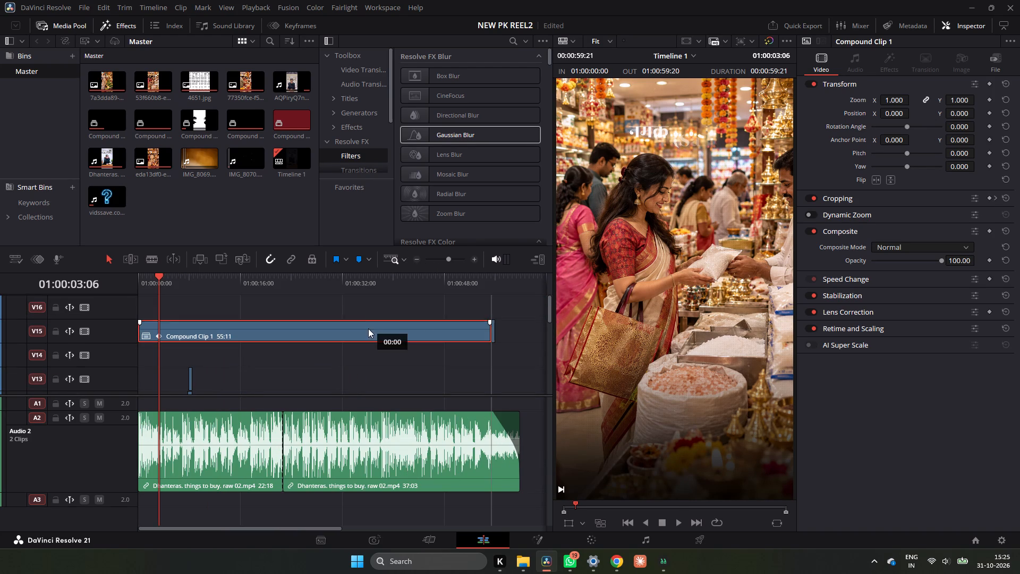
drag(368, 328, 365, 350)
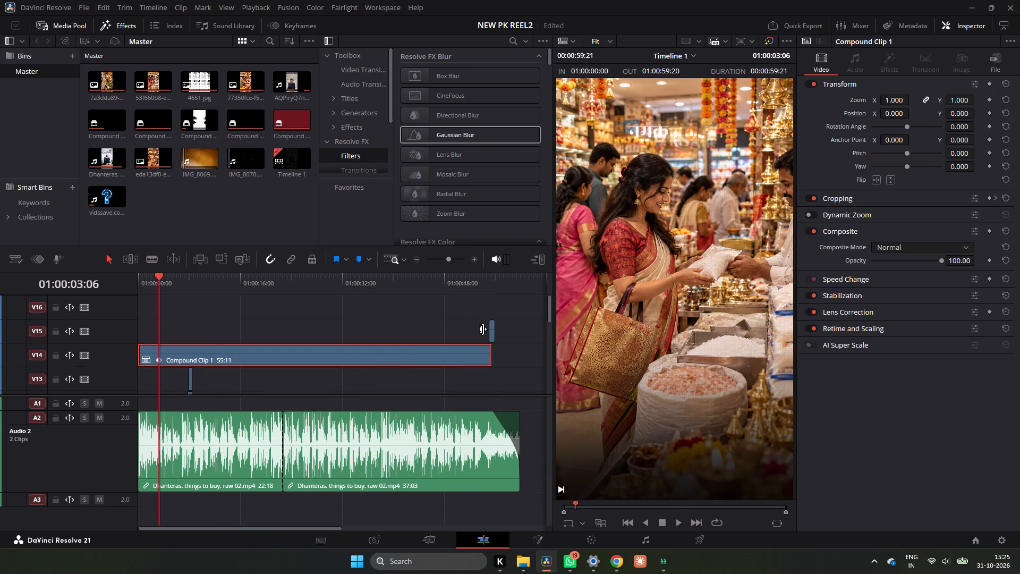
Copy the IMG_8069.MP4 clip at the end of V15 to just before the montage, ending at 01:00:03:06.
click(490, 336)
drag(490, 336, 489, 336)
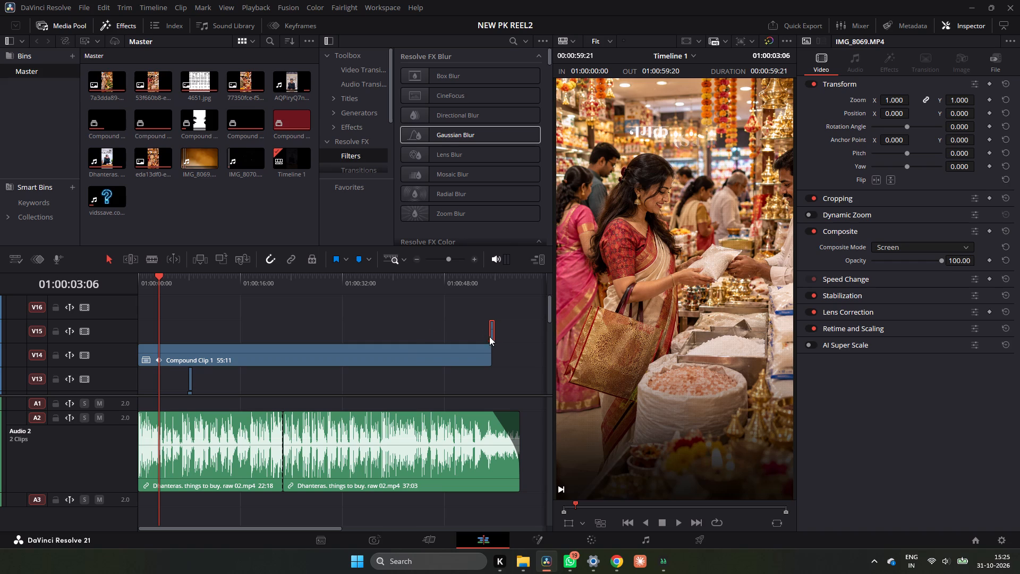
drag(489, 336, 152, 339)
Move the IMG_8069.MP4 overlay on V15 about 12 frames later so it straddles the montage's first frame at 01:00:03:06.
triple_click(476, 260)
click(476, 260)
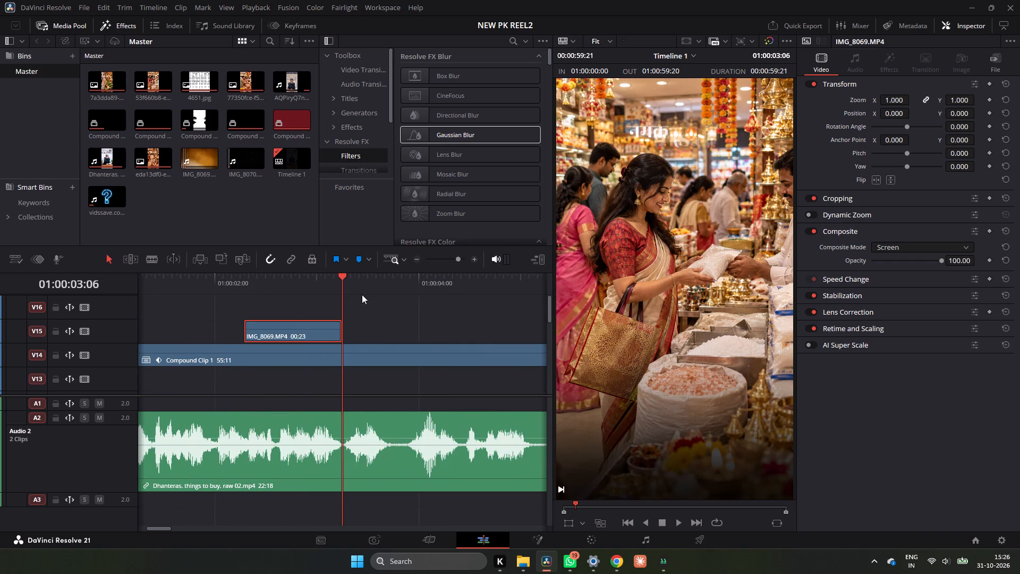
drag(337, 286, 252, 310)
scroll(261, 313, down, 4)
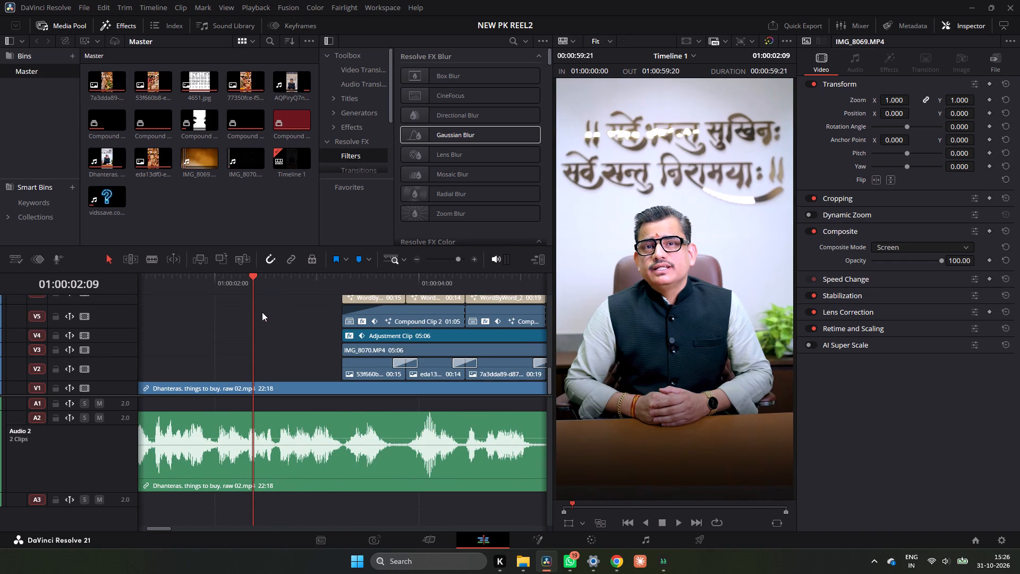
drag(257, 278, 339, 290)
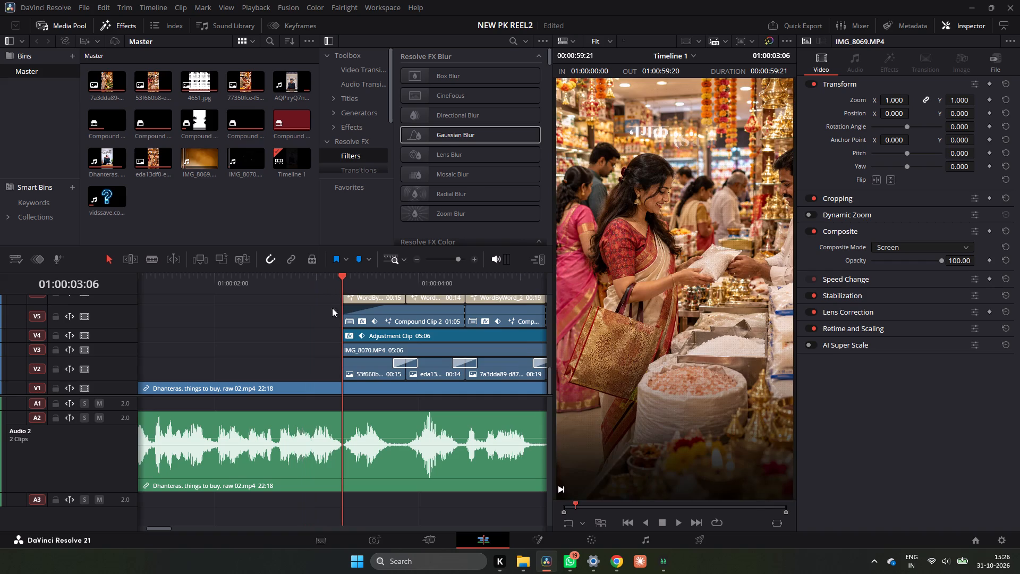
scroll(318, 325, up, 5)
drag(313, 332, 356, 332)
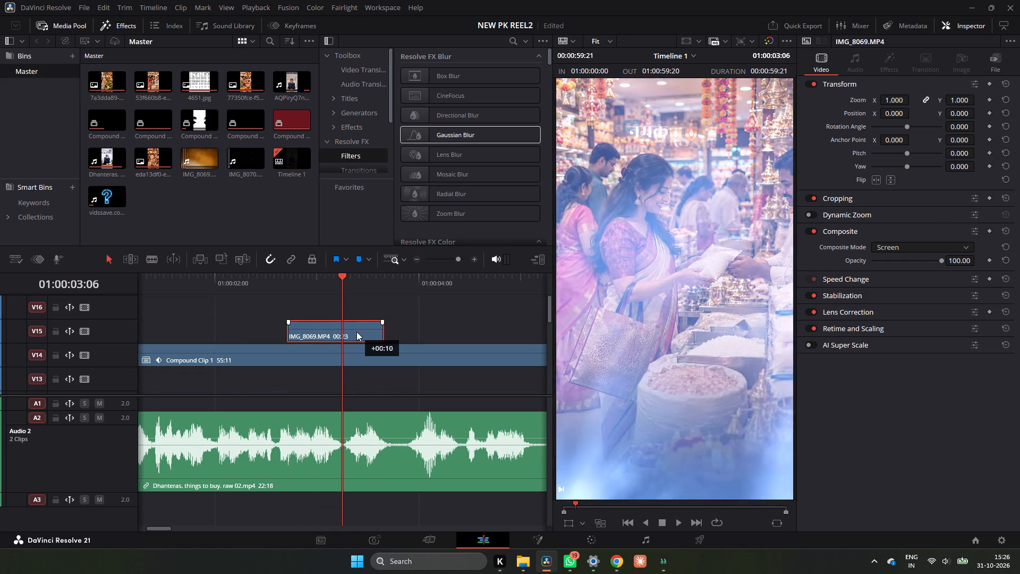
drag(356, 332, 369, 330)
Play repeatedly from about 01:00:02:16 into the montage to check the overlay's transition timing.
click(282, 285)
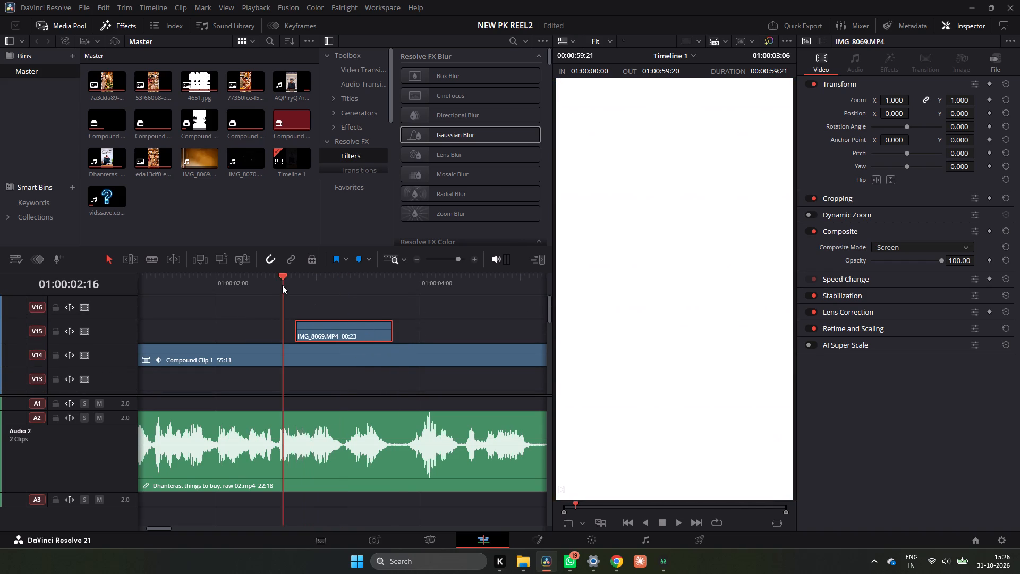
key(space)
key(space)
click(282, 284)
key(space)
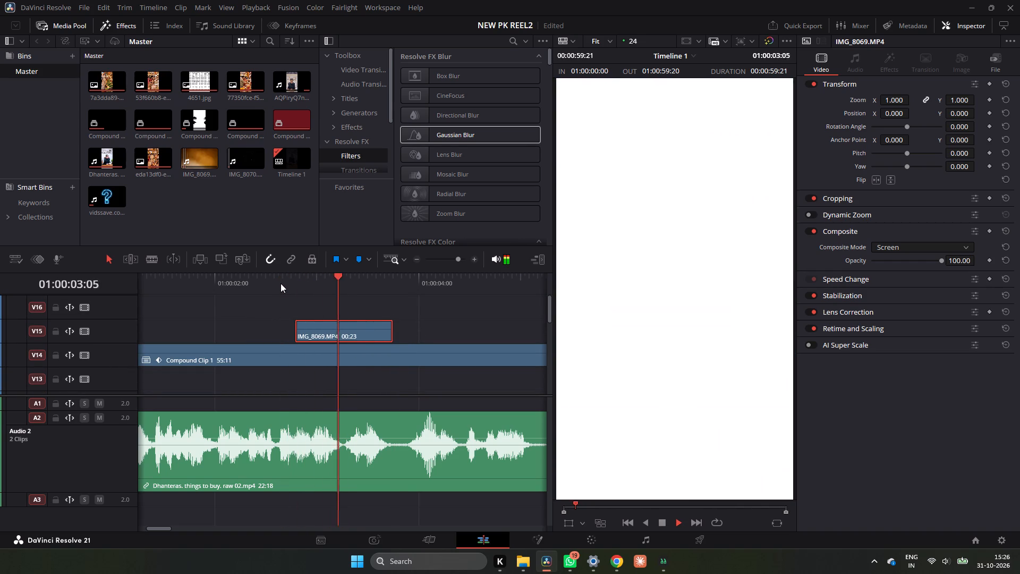
key(space)
click(282, 282)
key(space)
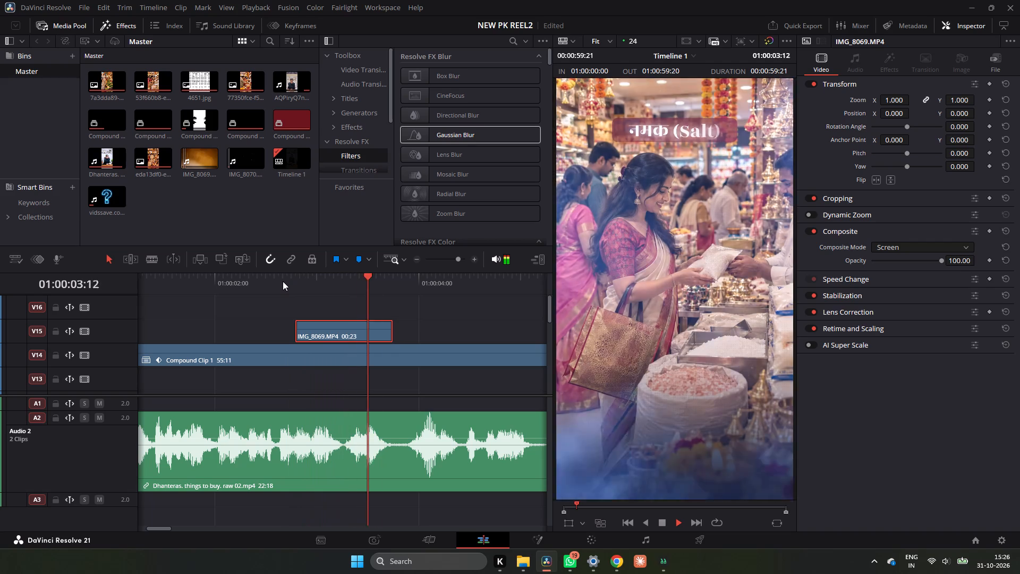
key(space)
Copy the IMG_8069.MP4 overlay along V15 so the copy straddles the montage's end at 01:00:08:12.
ctrl+scroll(352, 296, down, 2)
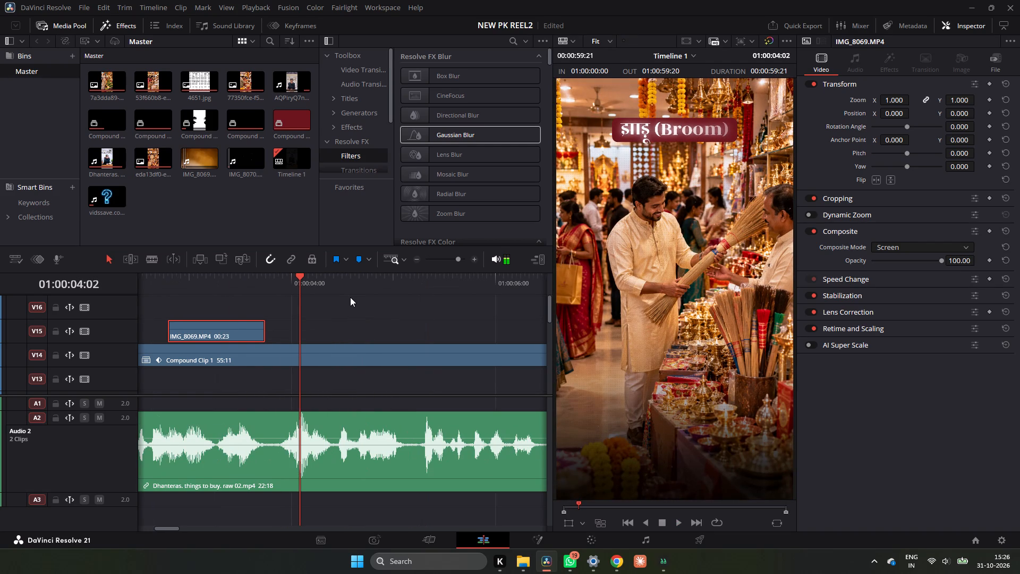
click(415, 258)
scroll(384, 300, down, 3)
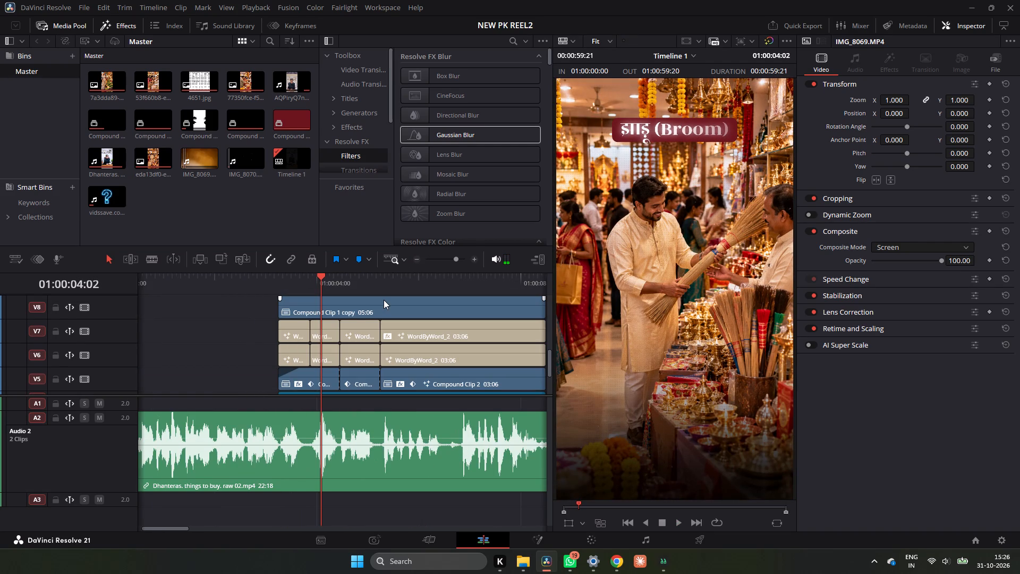
ctrl+scroll(384, 300, down, 4)
drag(310, 286, 289, 288)
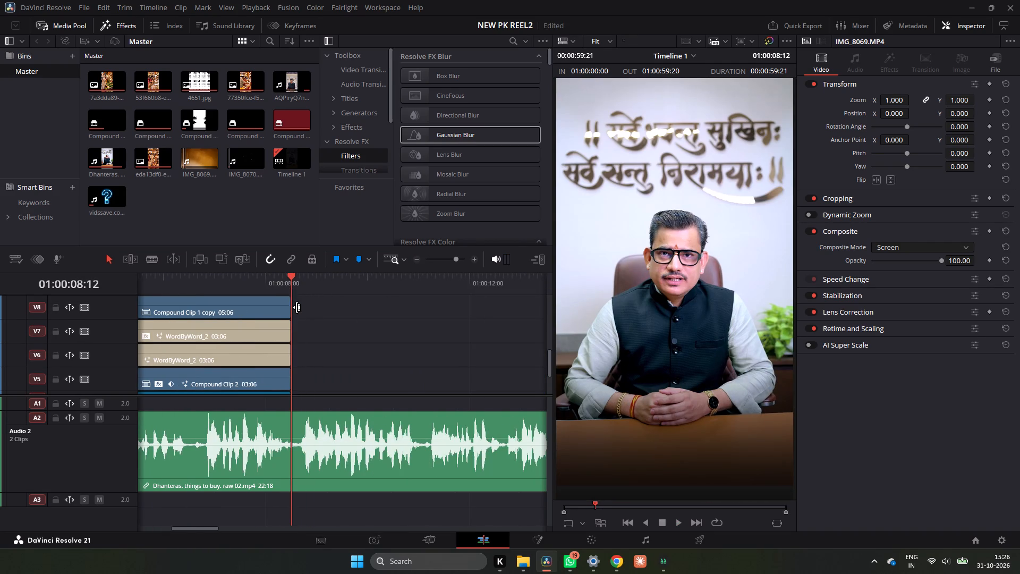
scroll(296, 307, up, 3)
ctrl+scroll(297, 308, up, 4)
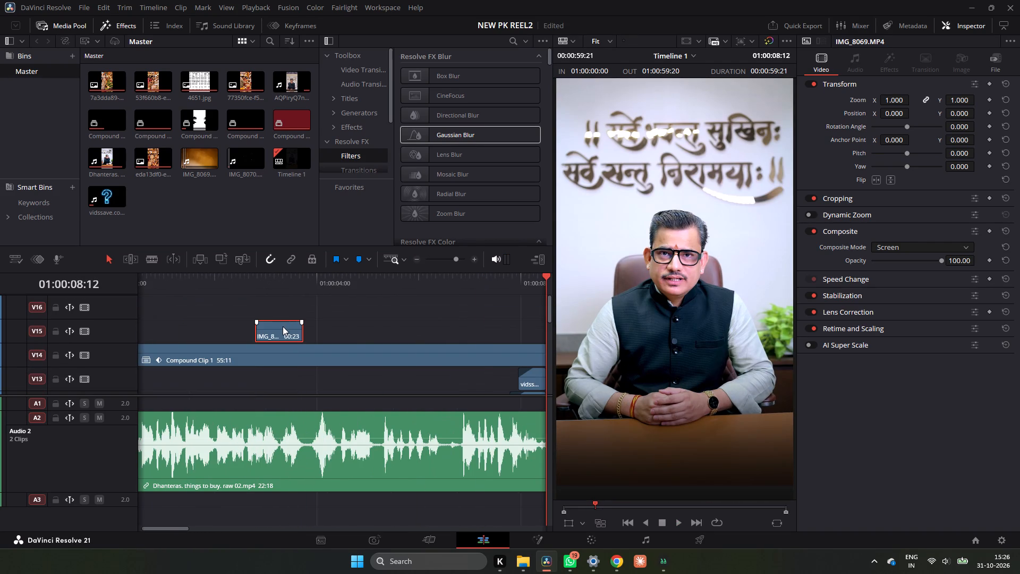
alt+drag(283, 326, 462, 323)
ctrl+scroll(462, 323, down, 2)
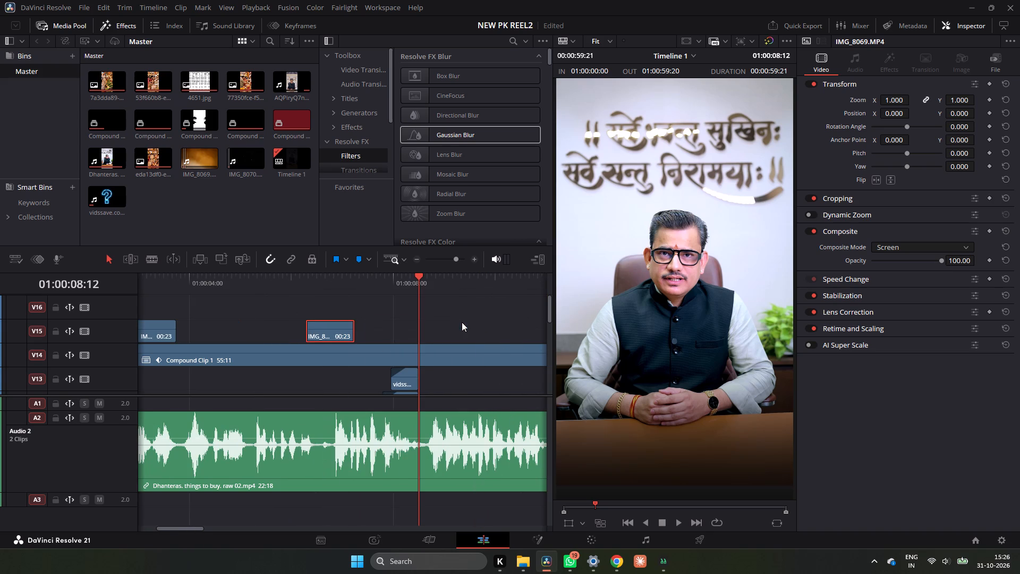
drag(319, 331, 414, 333)
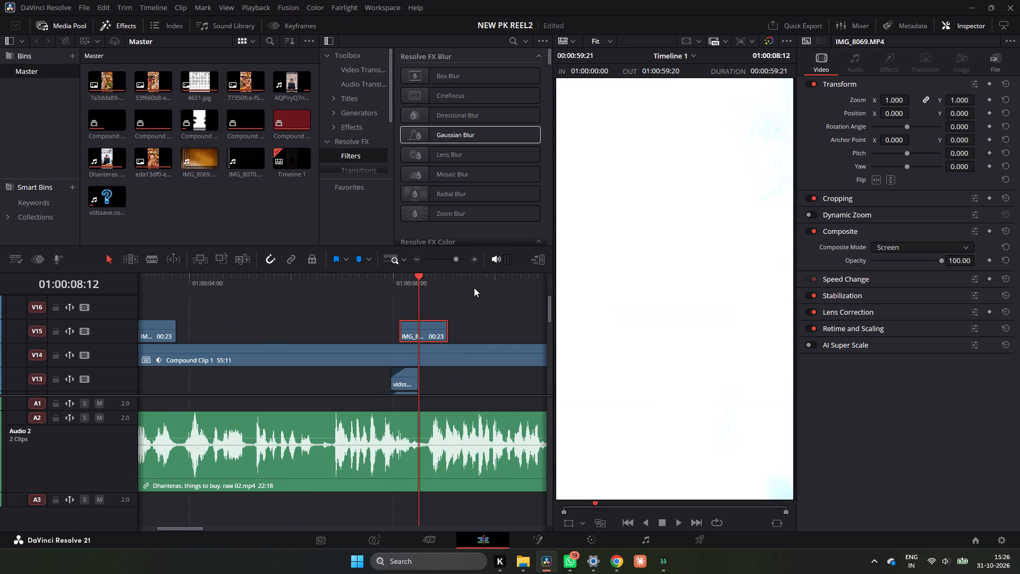
Shift the copied IMG_8069.MP4 overlay at the montage's end one frame earlier.
double_click(475, 260)
drag(369, 277, 377, 279)
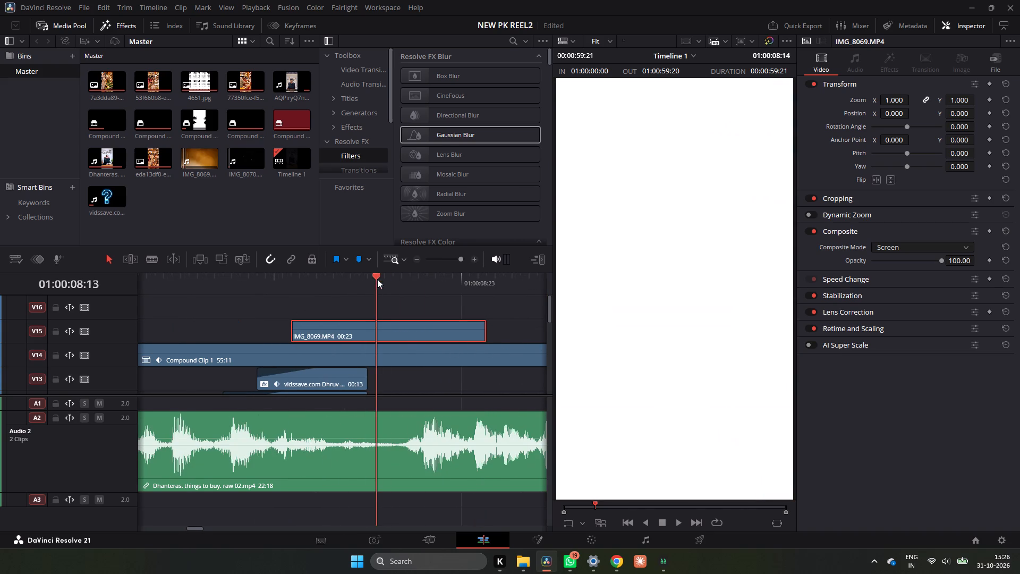
drag(377, 279, 365, 285)
drag(395, 325, 401, 324)
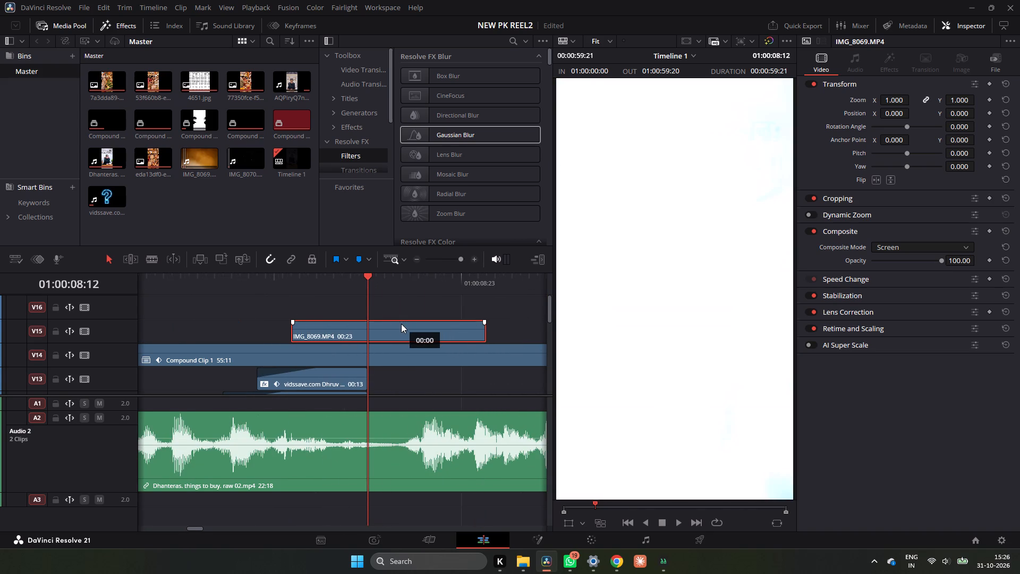
drag(401, 324, 385, 324)
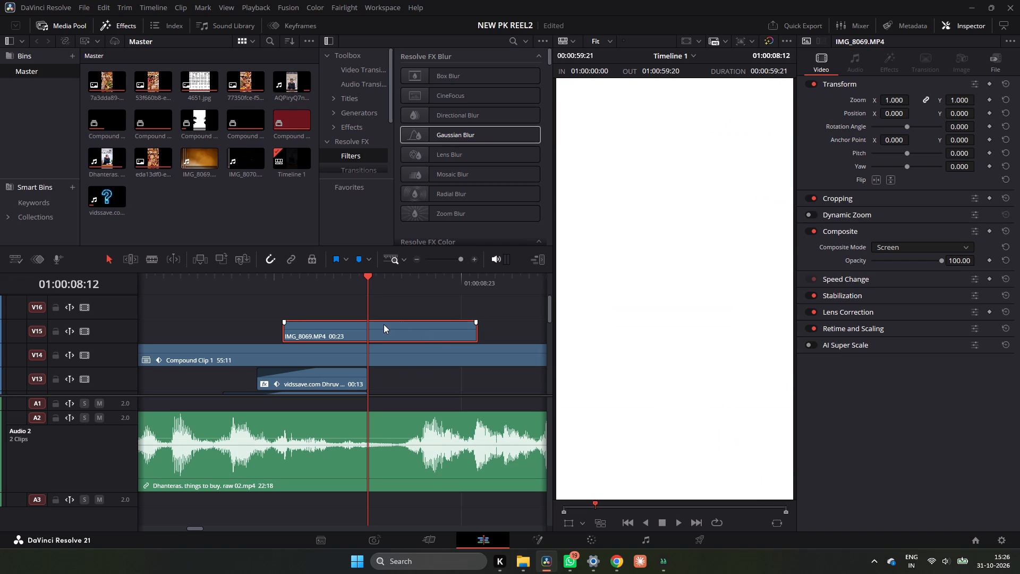
Play the reel from near its start to 01:00:46:00 to review both overlays and the remaining footage.
triple_click(421, 260)
double_click(420, 260)
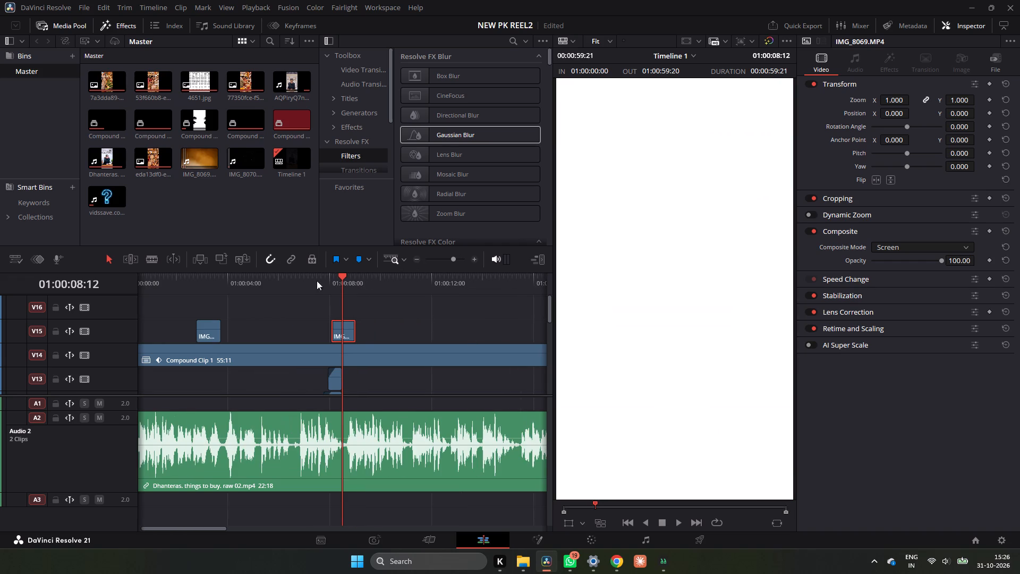
click(144, 281)
key(space)
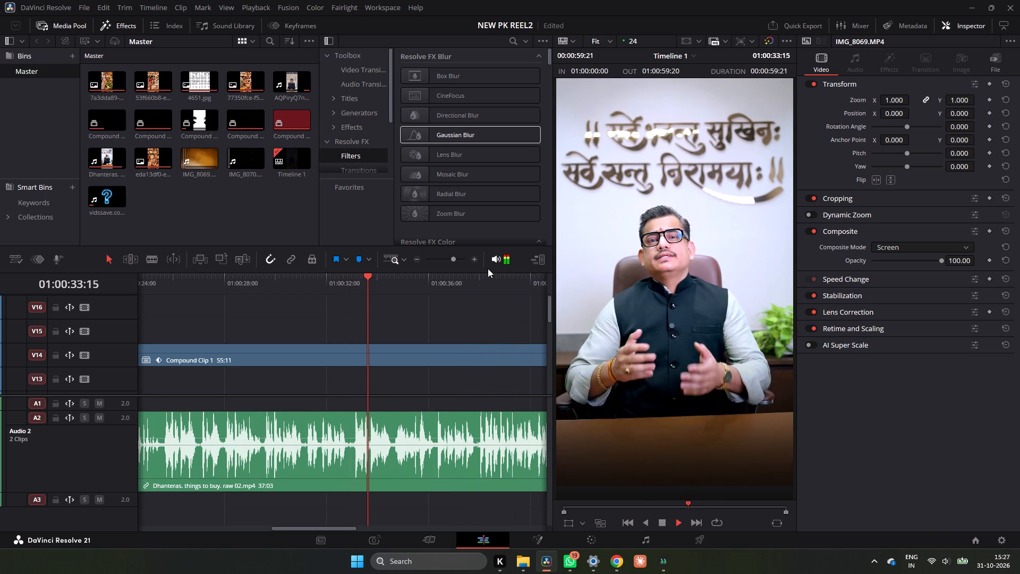
key(space)
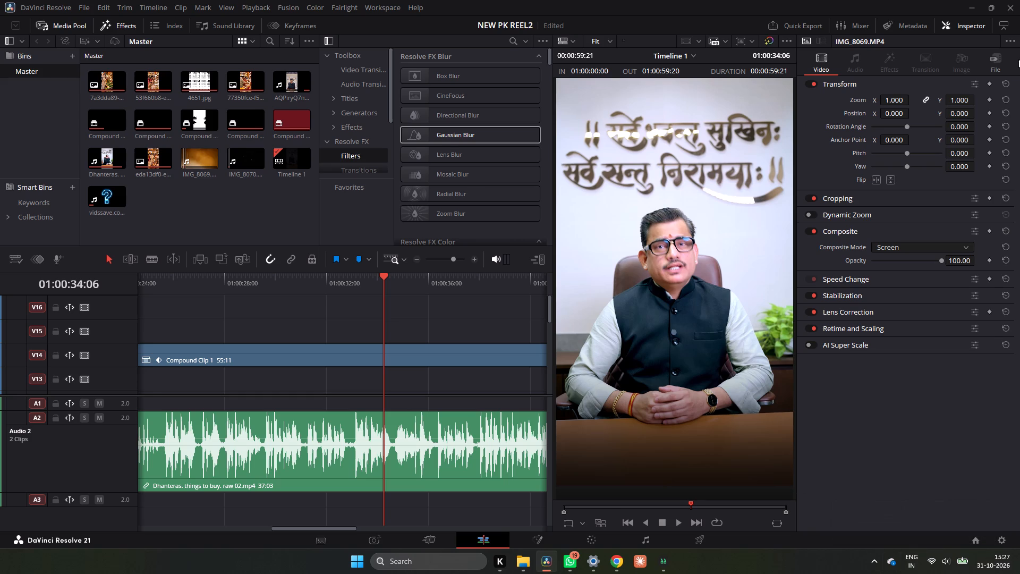
key(space)
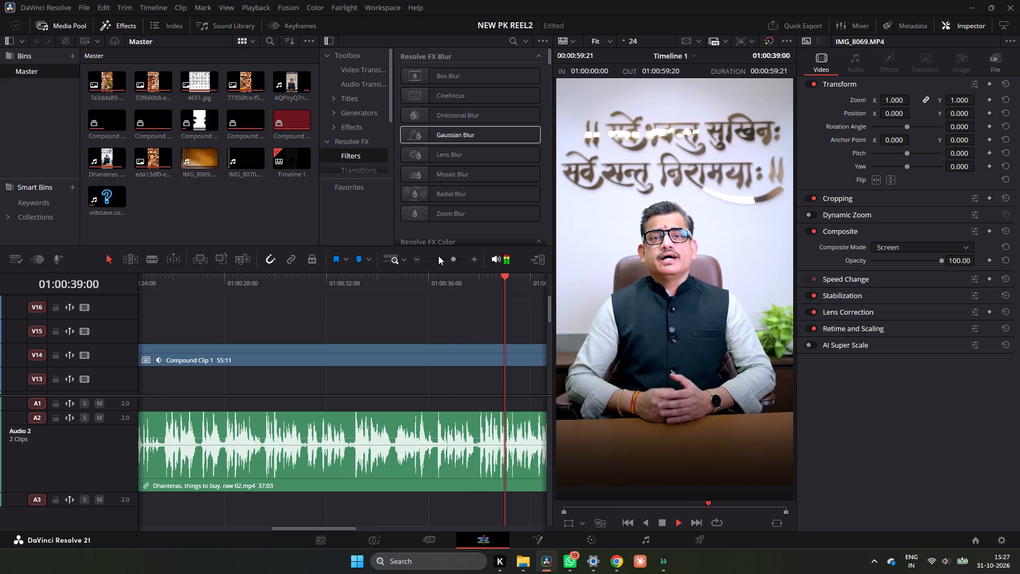
click(416, 262)
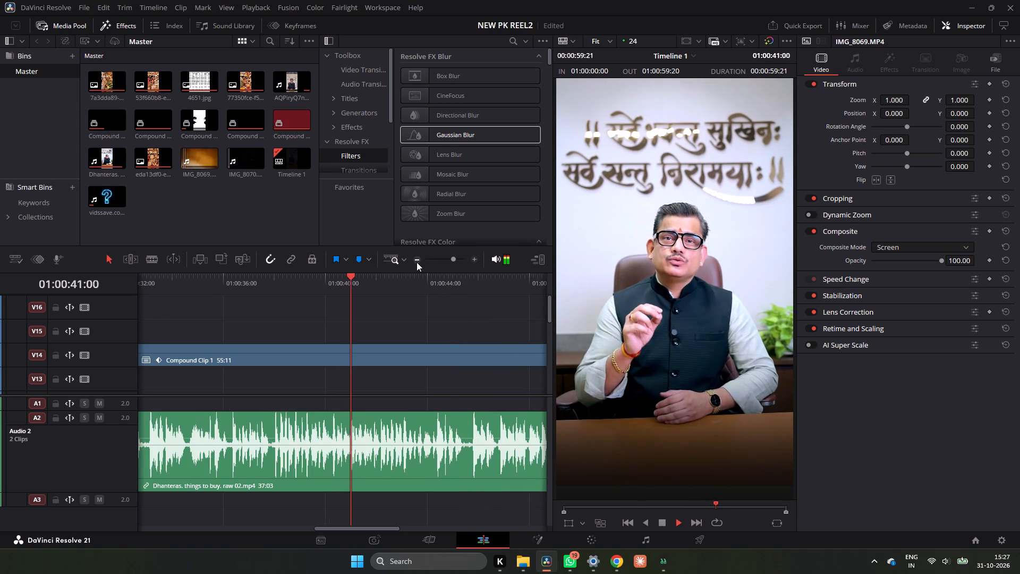
click(416, 262)
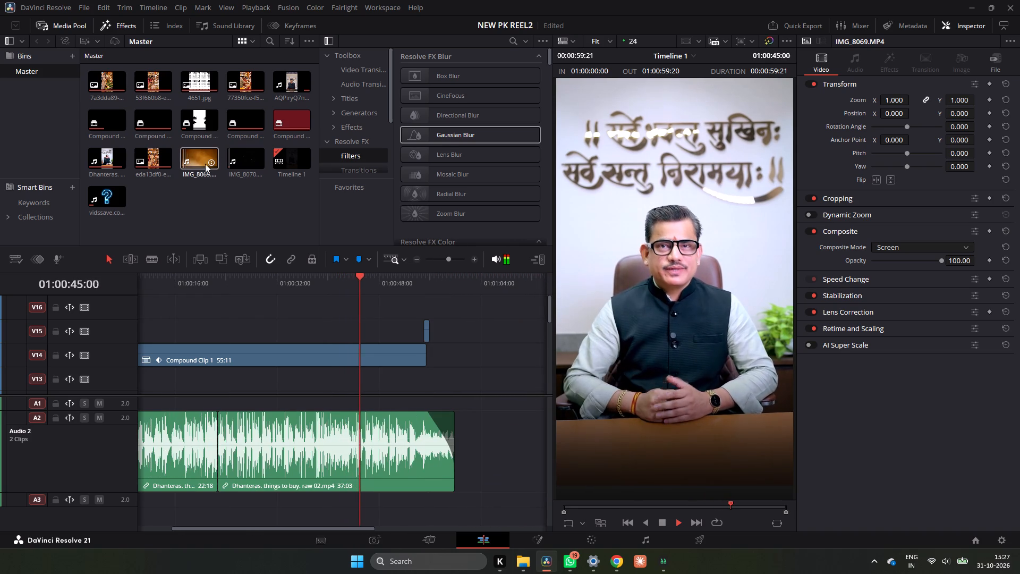
key(space)
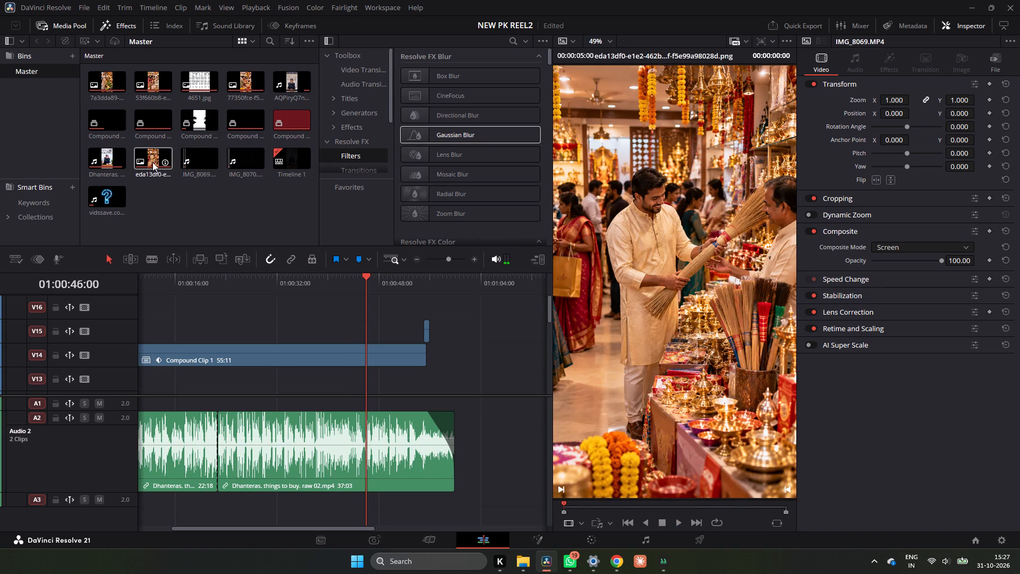
Import the Ethnic-Colorful-Mandala-SnapYT.App video from the dhanteras folder and place it on V15 starting at about 01:00:19.
right_click(196, 217)
click(267, 343)
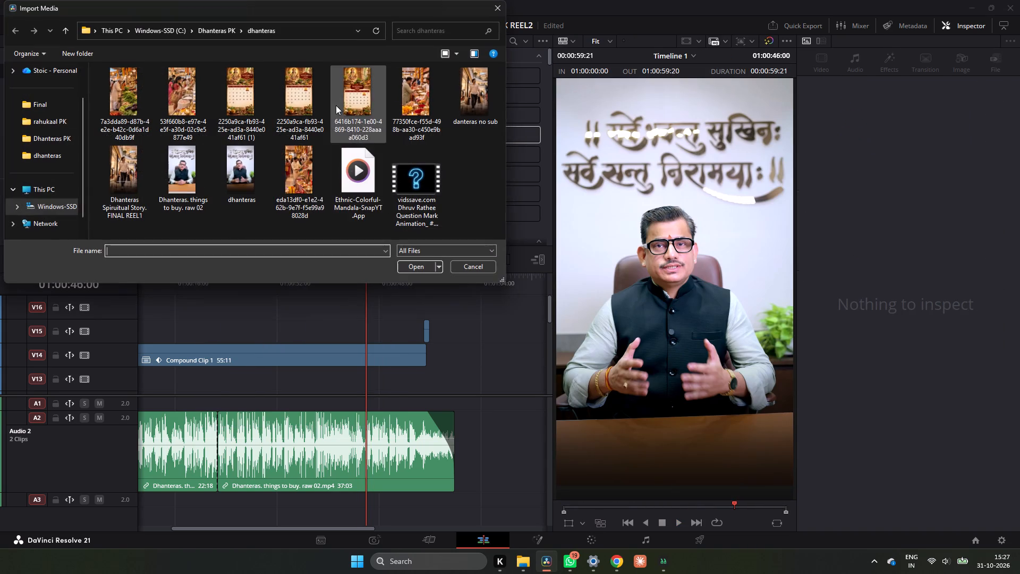
click(345, 183)
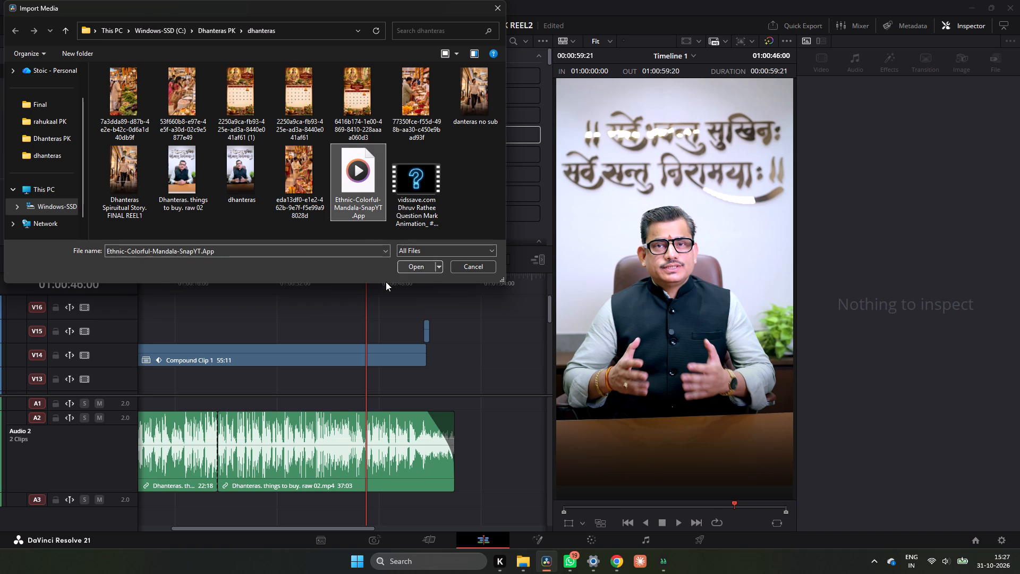
click(411, 269)
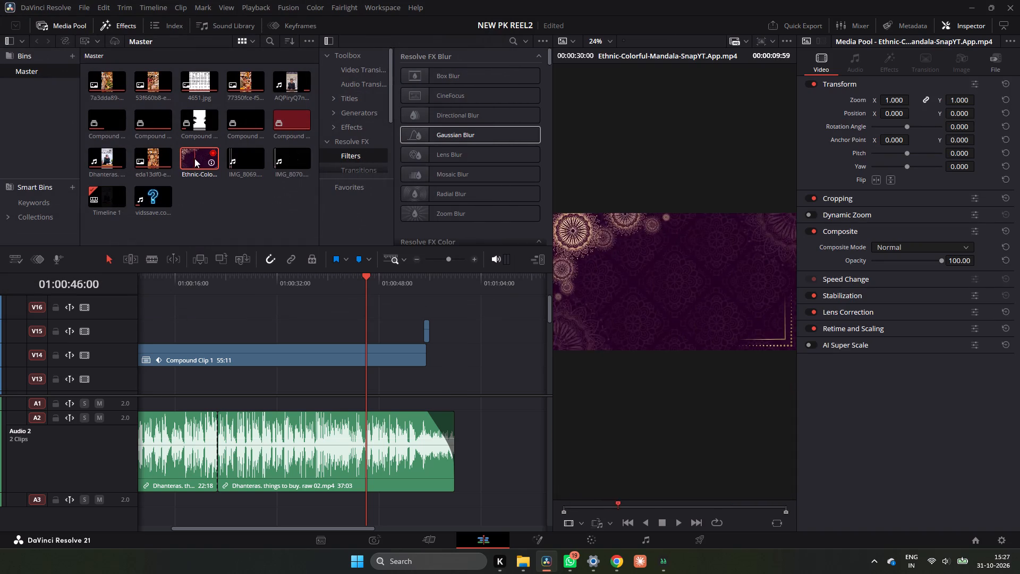
drag(206, 158, 218, 328)
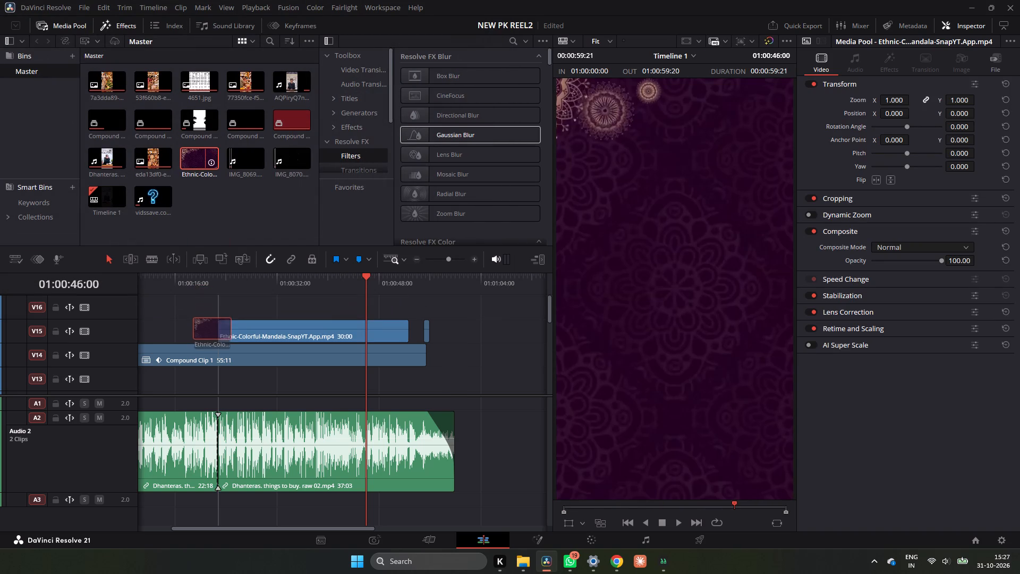
drag(218, 328, 192, 326)
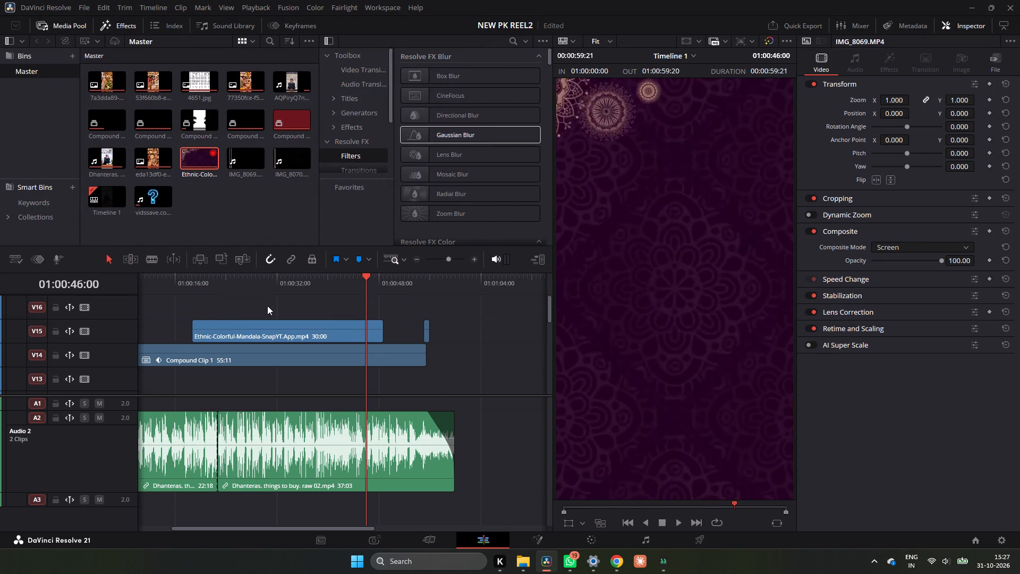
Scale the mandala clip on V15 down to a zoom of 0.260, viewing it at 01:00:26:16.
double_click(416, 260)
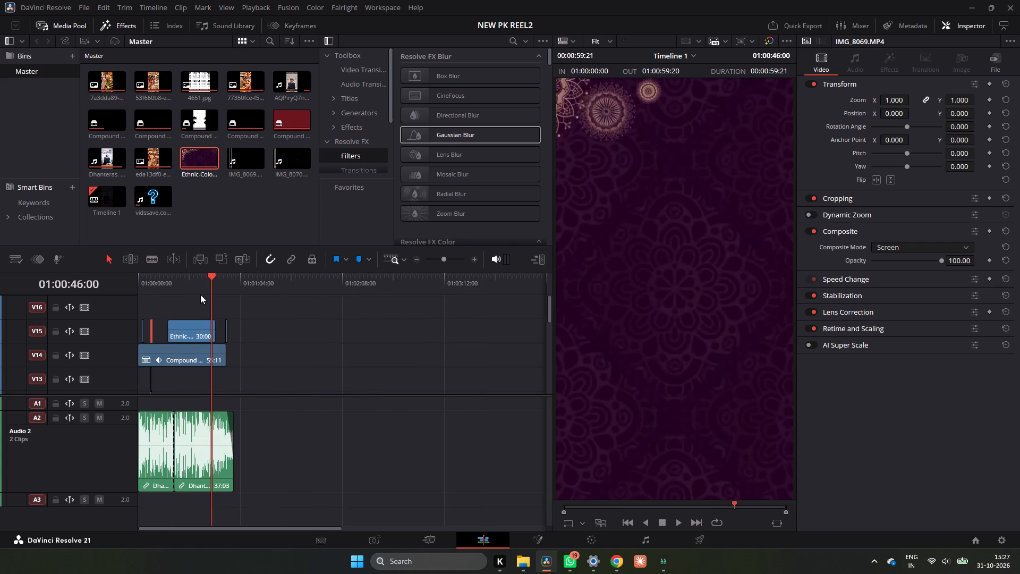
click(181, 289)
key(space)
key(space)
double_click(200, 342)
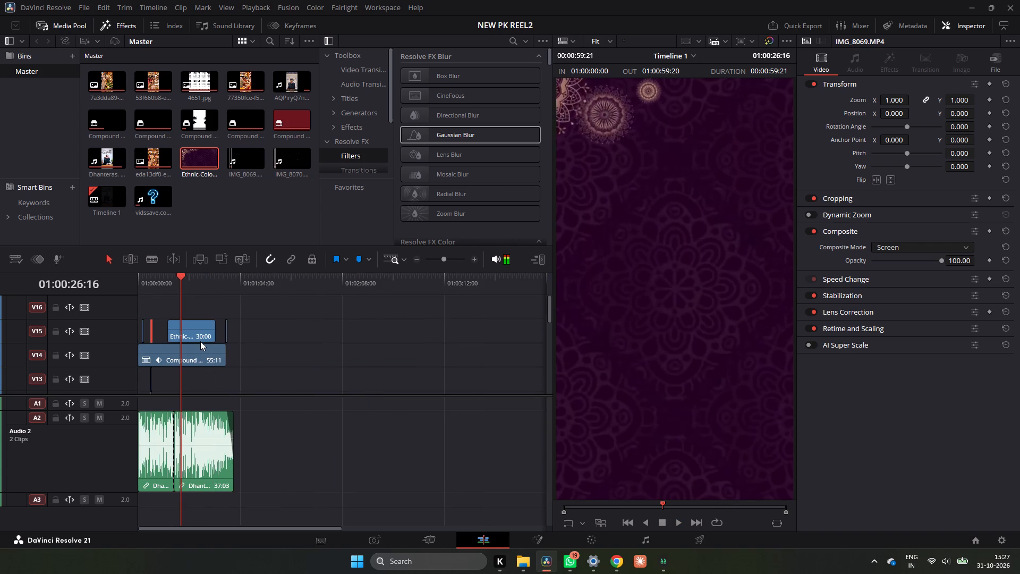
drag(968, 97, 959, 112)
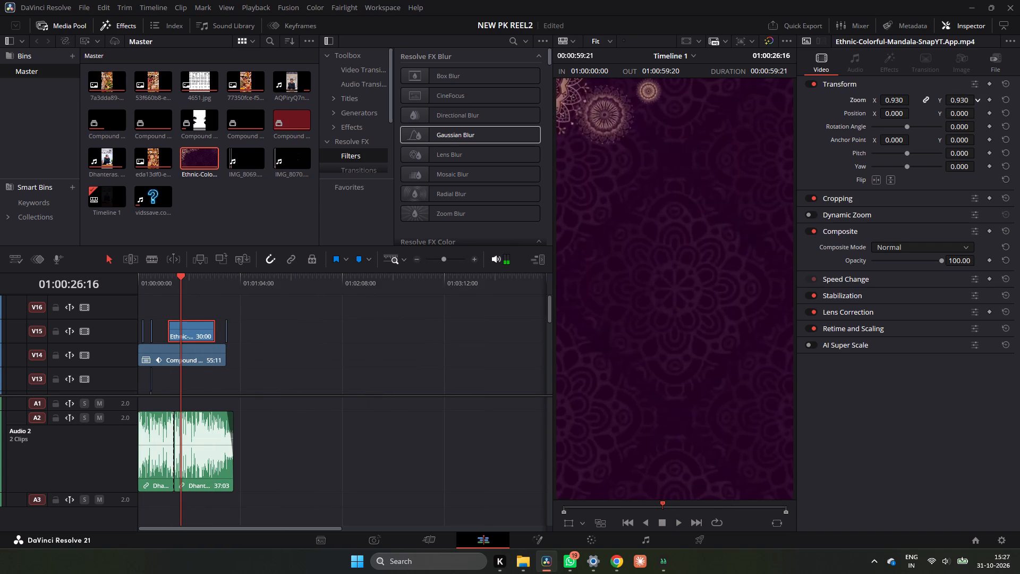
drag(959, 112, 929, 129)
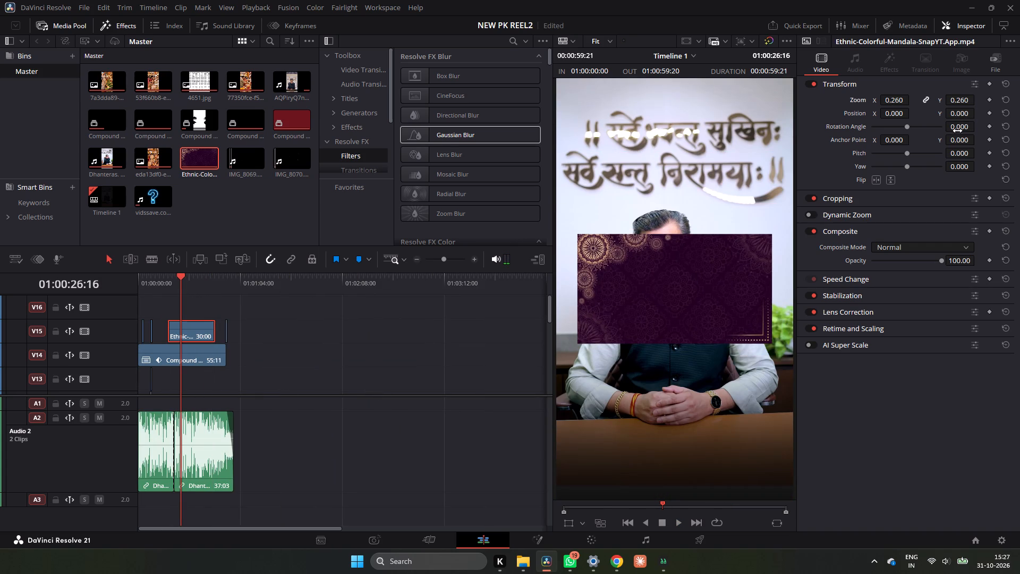
Set the mandala clip's rotation angle to 90.
double_click(959, 128)
key(BackSpace)
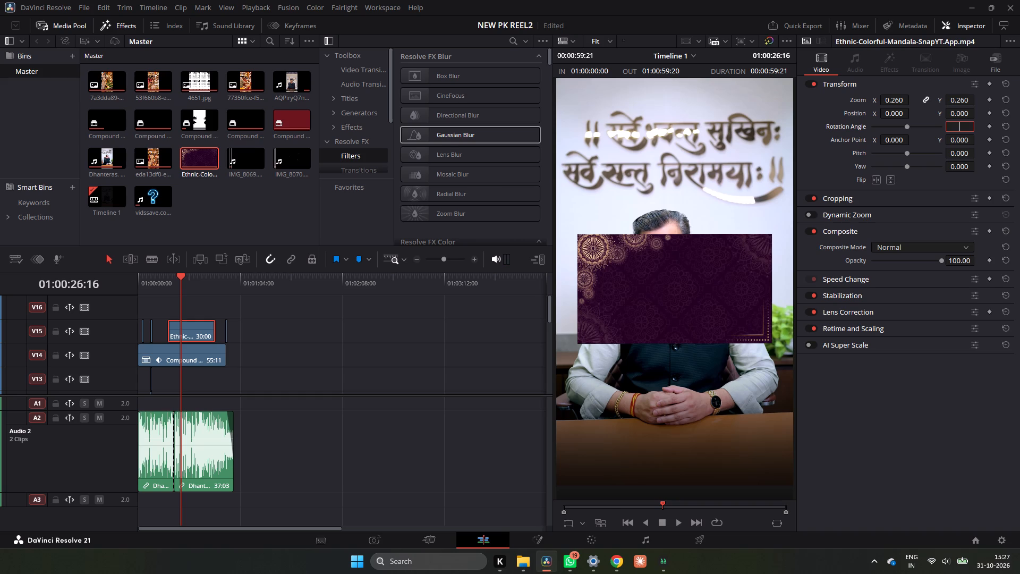
text(90)
key(Return)
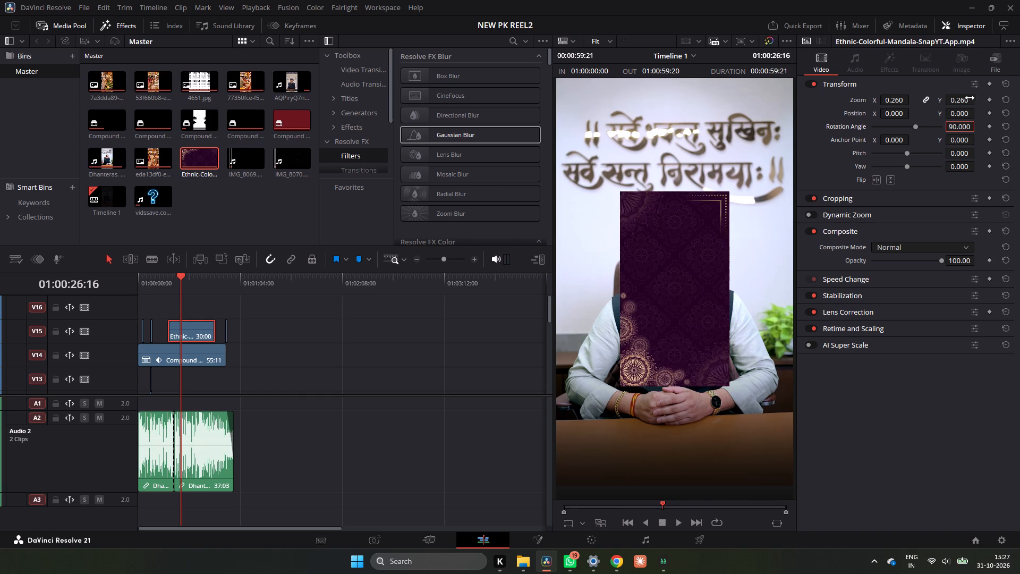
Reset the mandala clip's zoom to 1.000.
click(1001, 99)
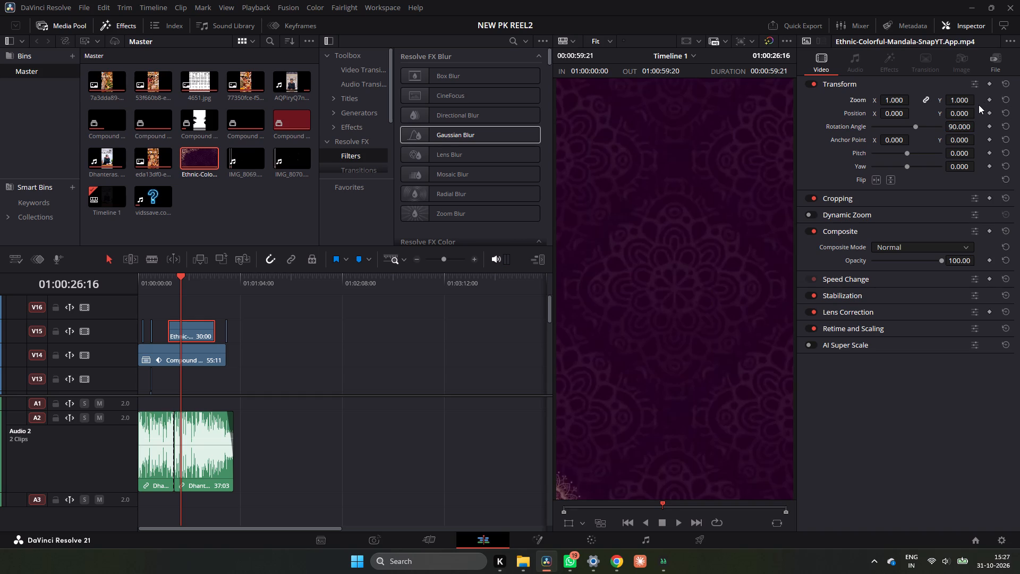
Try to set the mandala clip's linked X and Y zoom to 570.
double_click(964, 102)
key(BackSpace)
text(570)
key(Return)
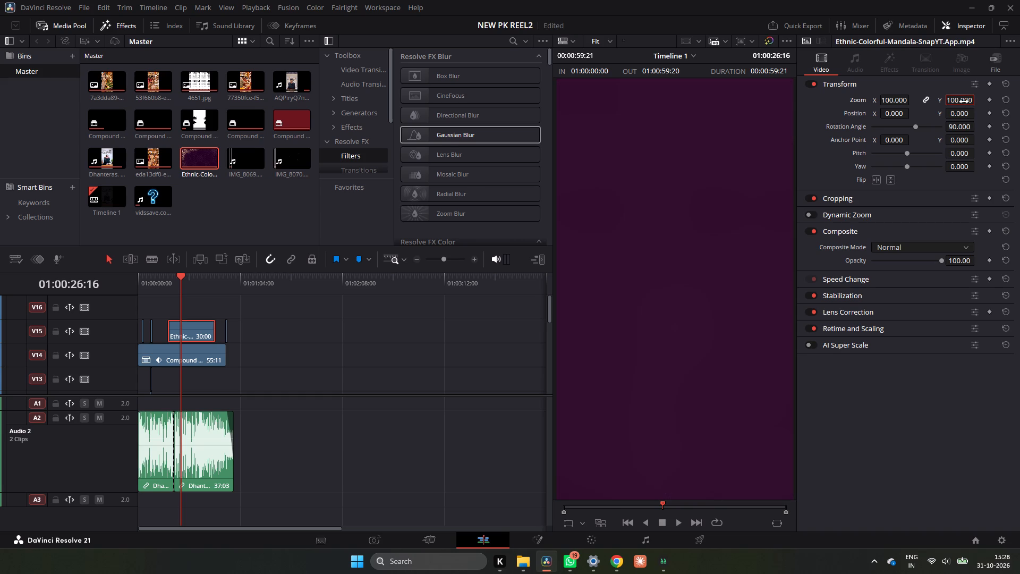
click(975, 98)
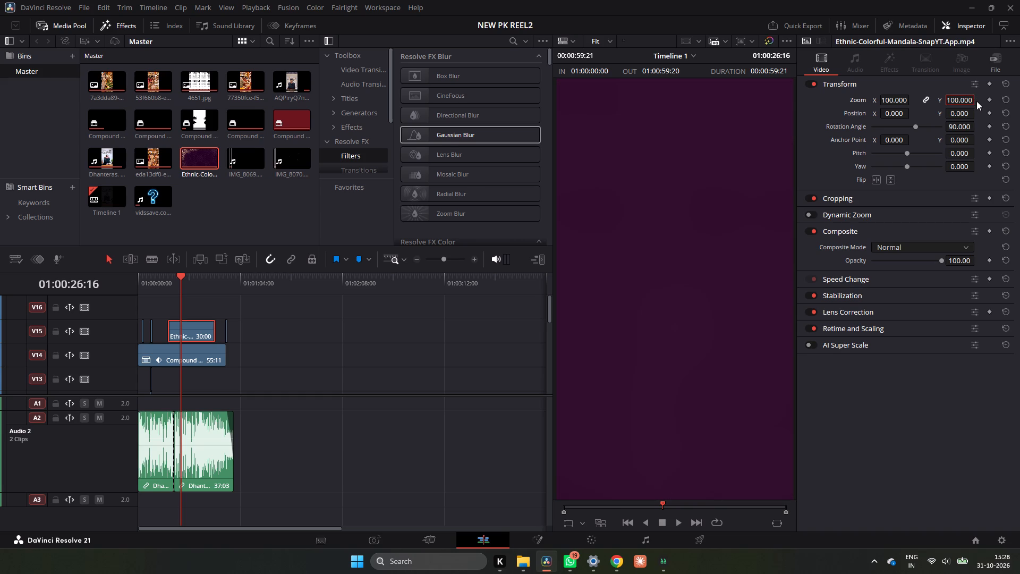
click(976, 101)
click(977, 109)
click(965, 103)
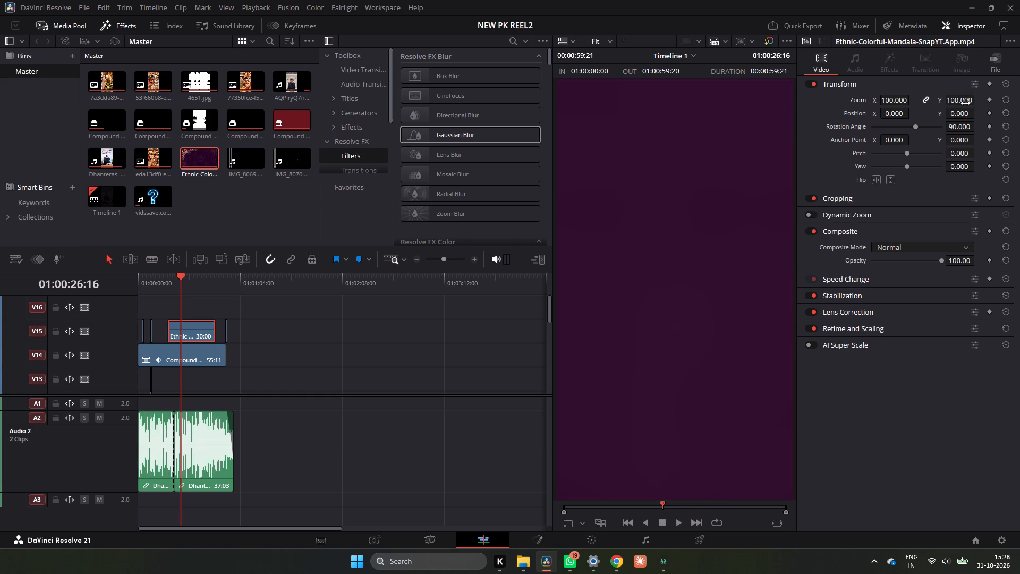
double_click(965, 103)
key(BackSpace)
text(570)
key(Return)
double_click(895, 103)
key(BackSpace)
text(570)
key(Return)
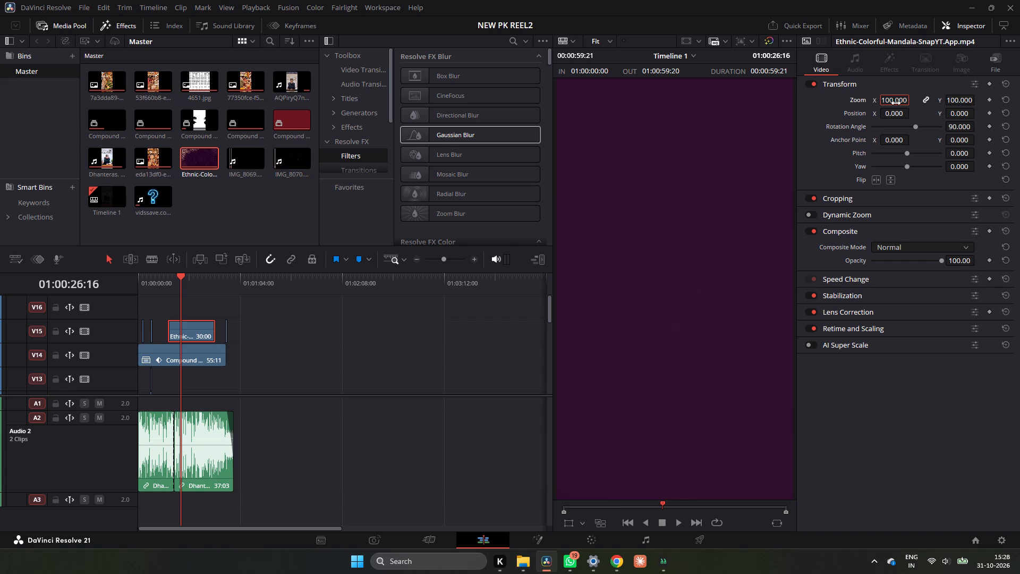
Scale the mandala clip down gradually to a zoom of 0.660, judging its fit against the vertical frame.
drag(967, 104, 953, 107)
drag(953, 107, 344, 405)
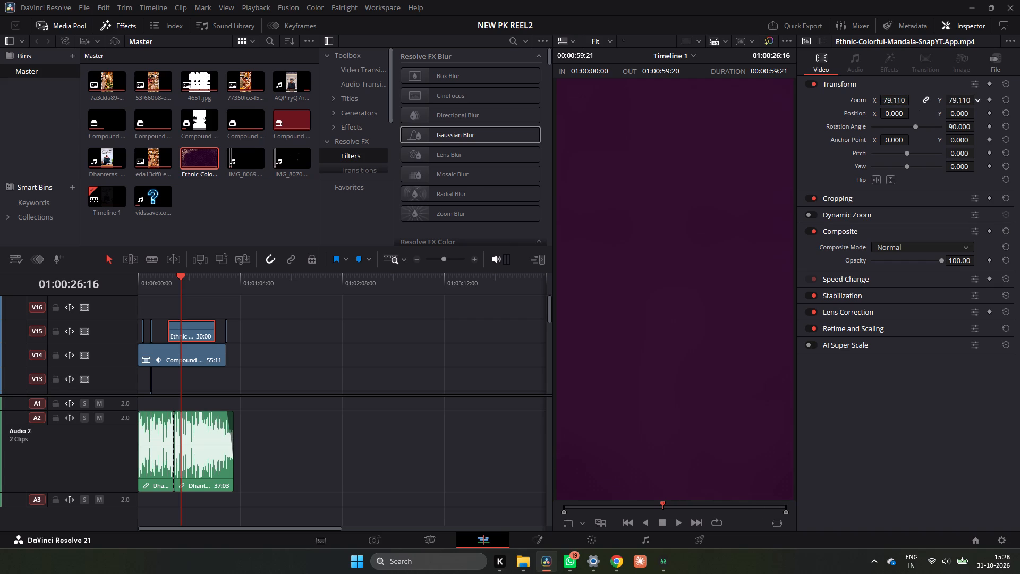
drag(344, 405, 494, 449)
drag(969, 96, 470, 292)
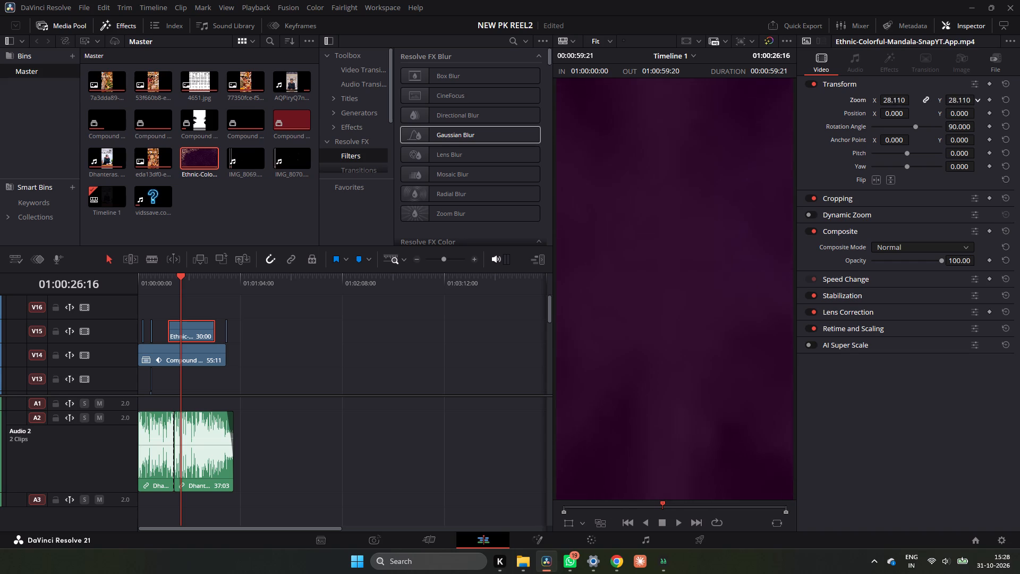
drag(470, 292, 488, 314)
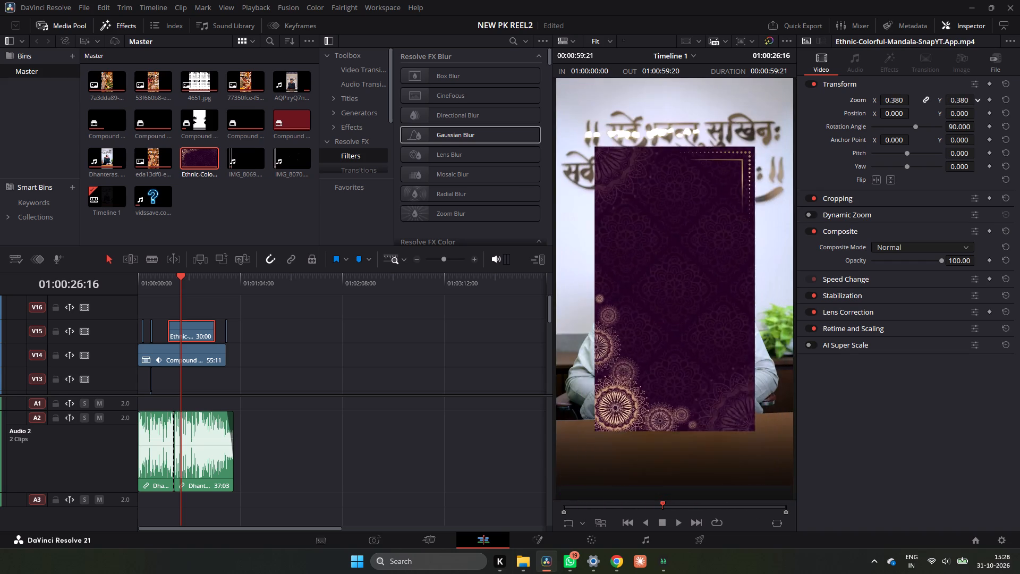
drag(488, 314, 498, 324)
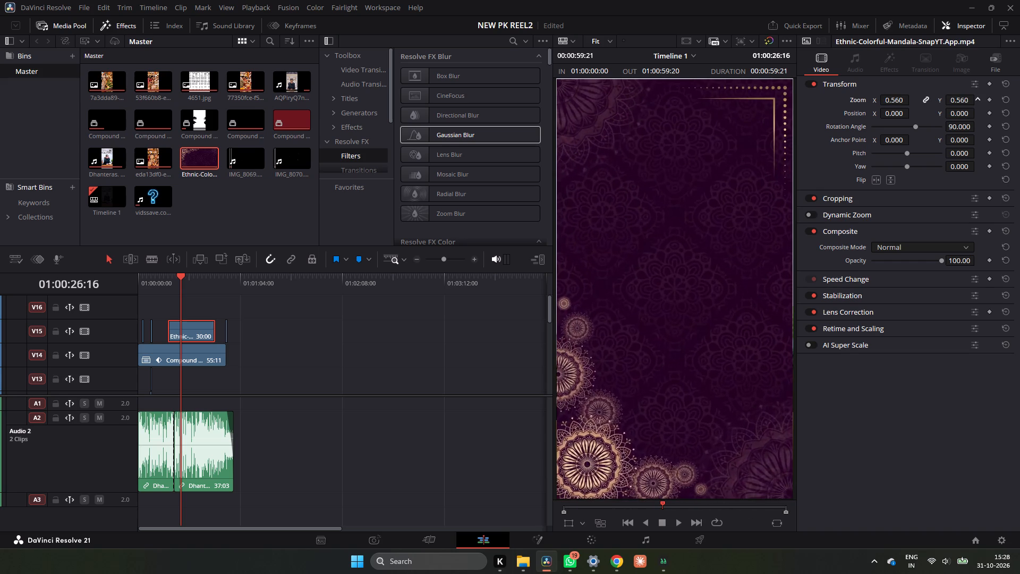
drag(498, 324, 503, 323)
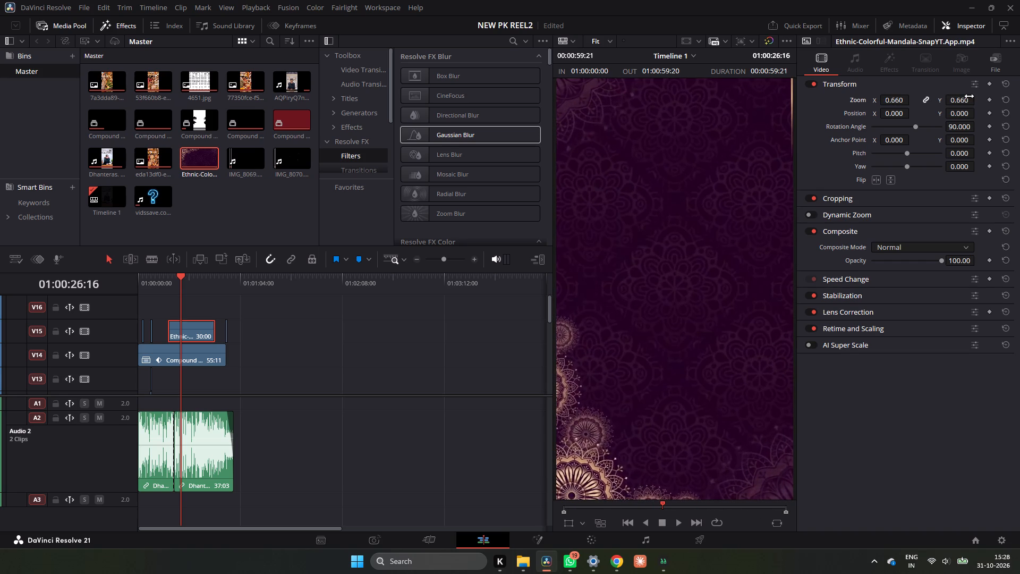
Set the mandala clip's zoom to 0.570.
double_click(963, 100)
key(Delete)
key(0)
key(period)
text(570)
key(Return)
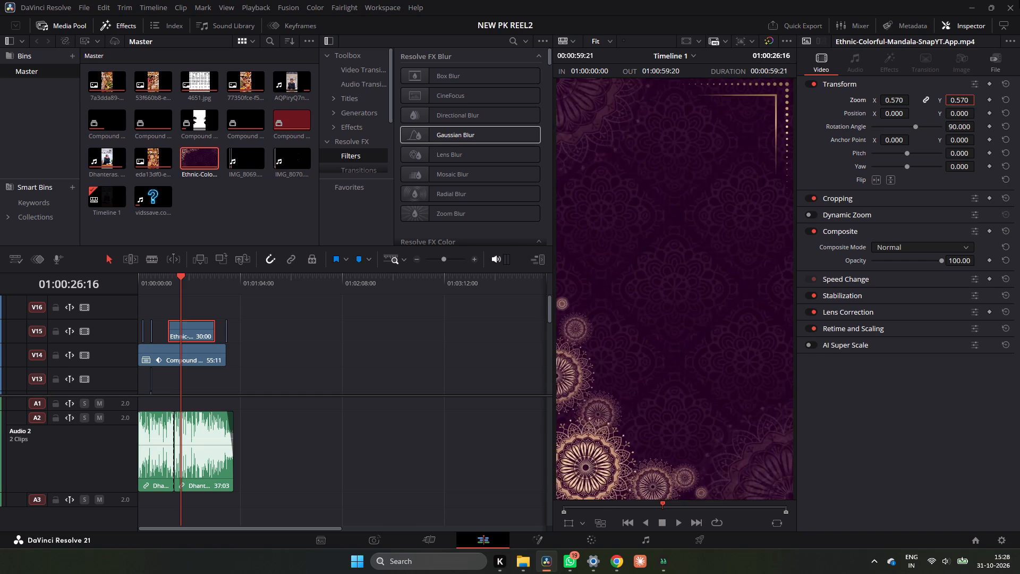
Play the timeline from just before the mandala clip on V15 to about 01:00:23:23 to review the background.
click(165, 275)
key(space)
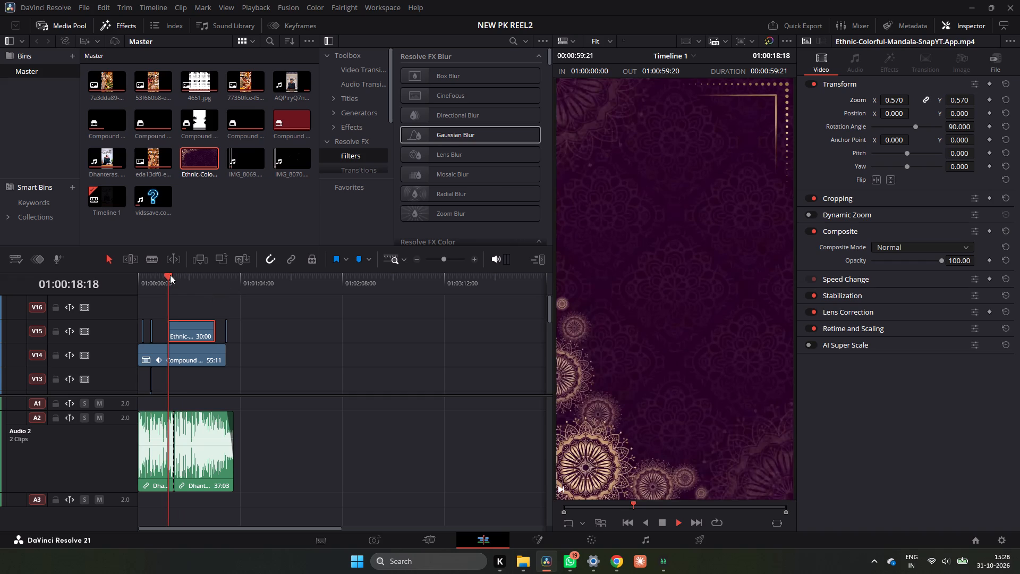
click(471, 258)
click(471, 259)
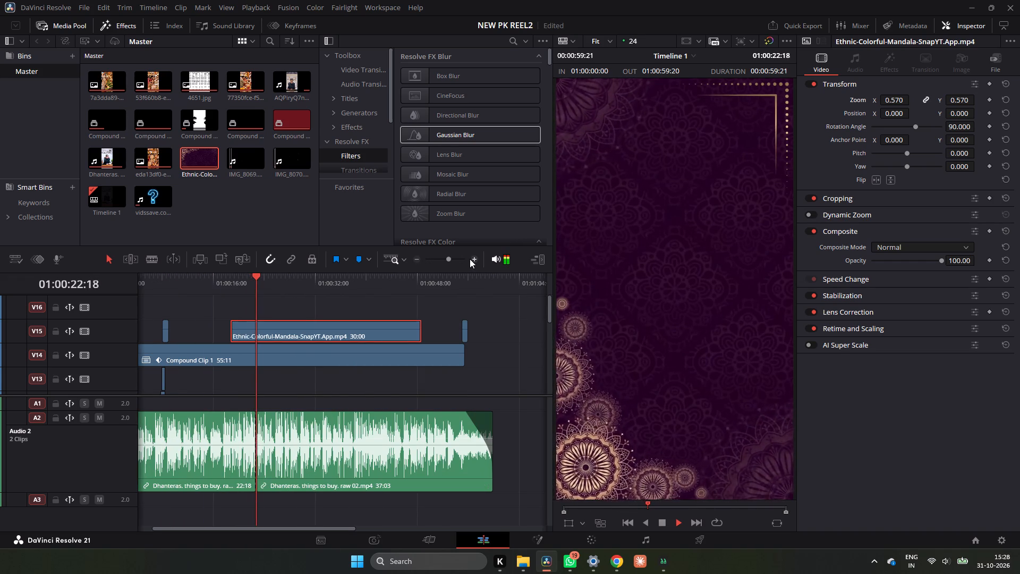
key(space)
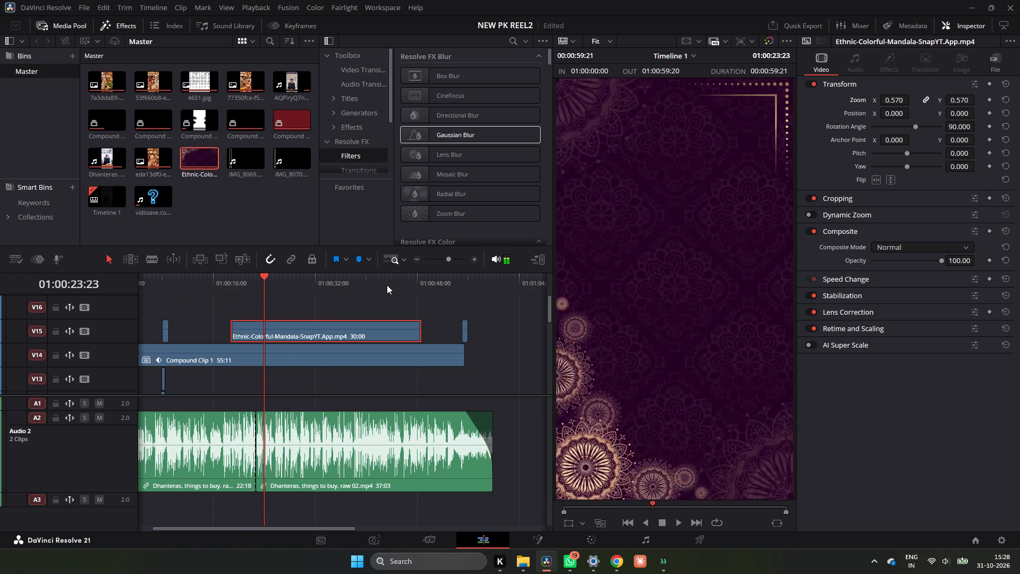
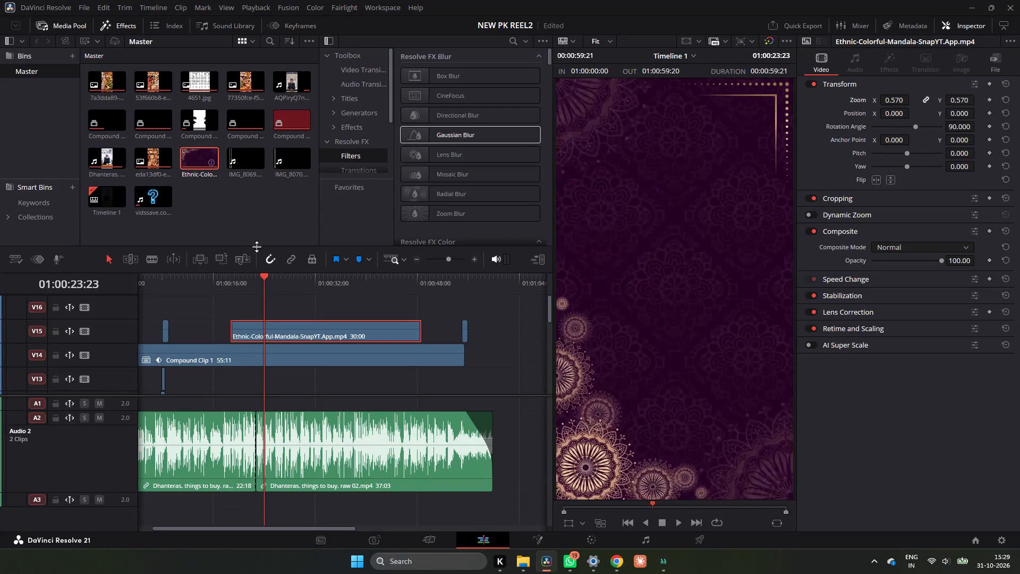
Play the opening seconds of the mandala background clip on V15.
click(232, 289)
key(space)
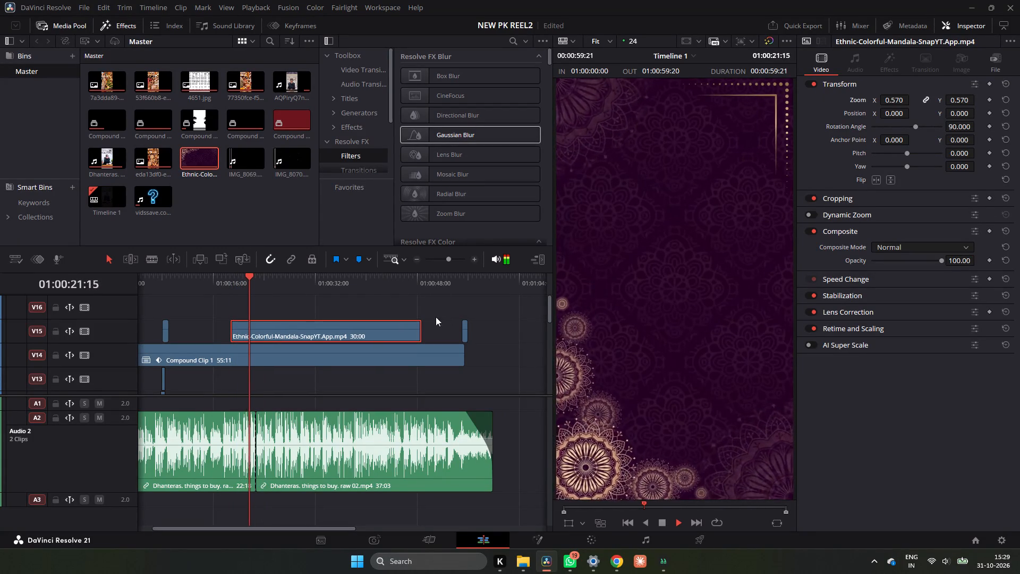
Replay the question-mark transition from the Unbroken Rice shot to the presenter, from about 01:00:06:16 through 01:00:09:00.
click(152, 284)
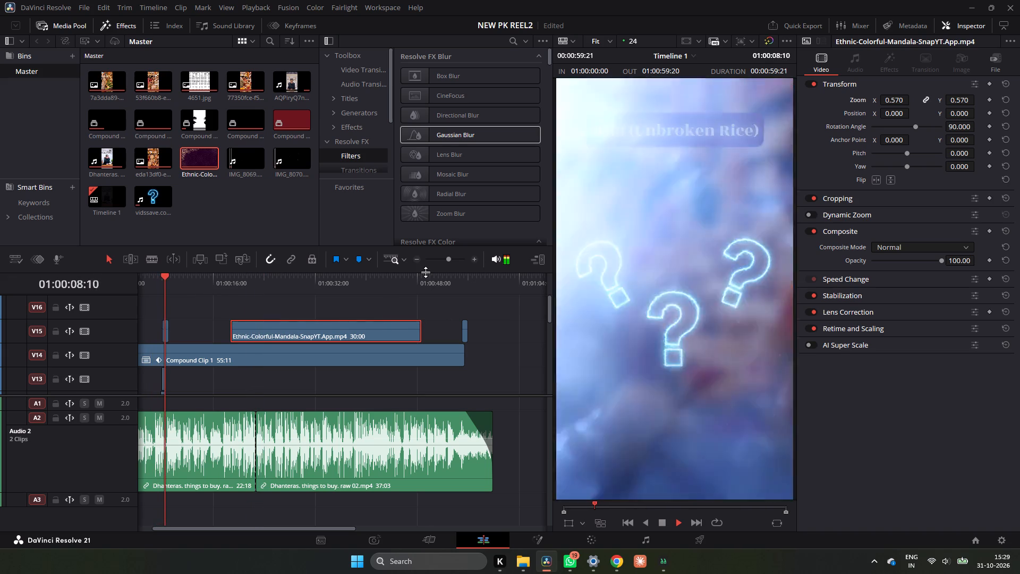
key(space)
click(158, 281)
key(space)
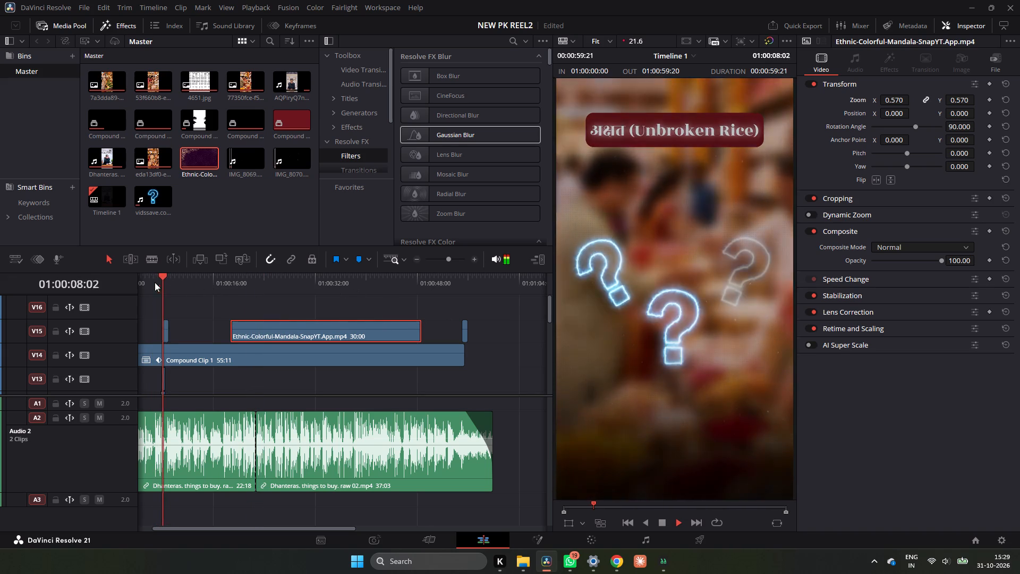
click(148, 283)
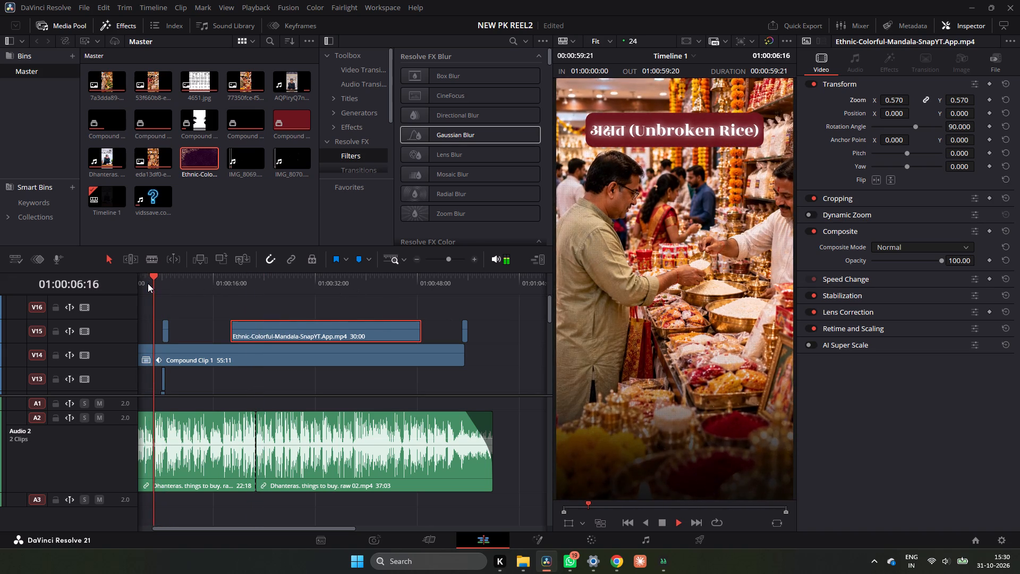
key(space)
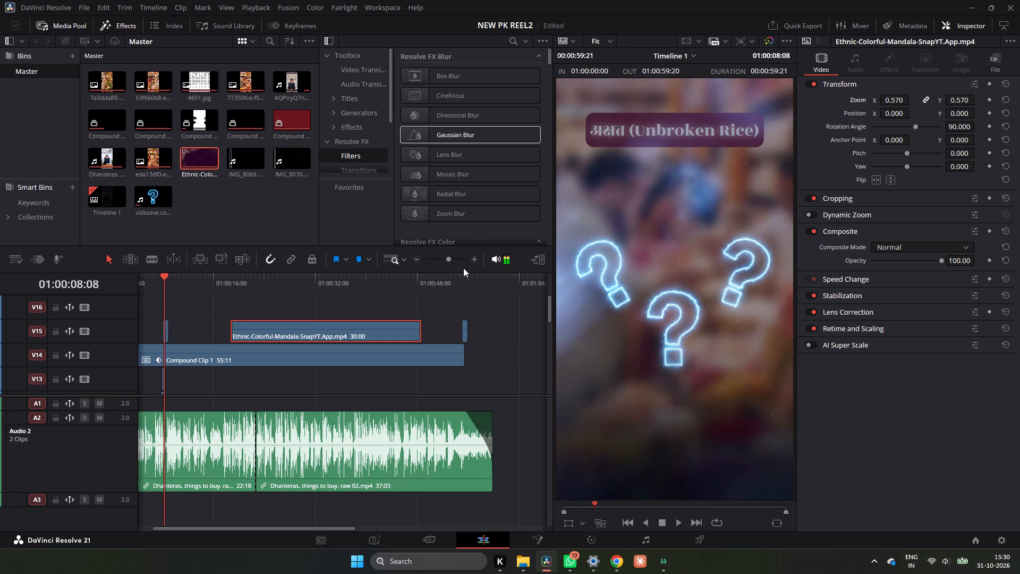
triple_click(471, 259)
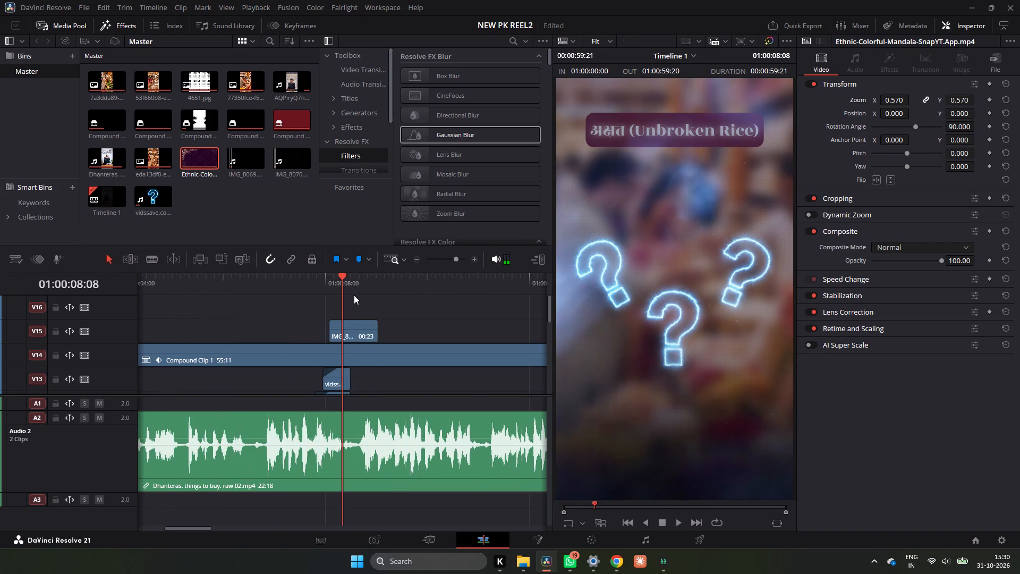
scroll(354, 295, up, 3)
key(space)
key(space)
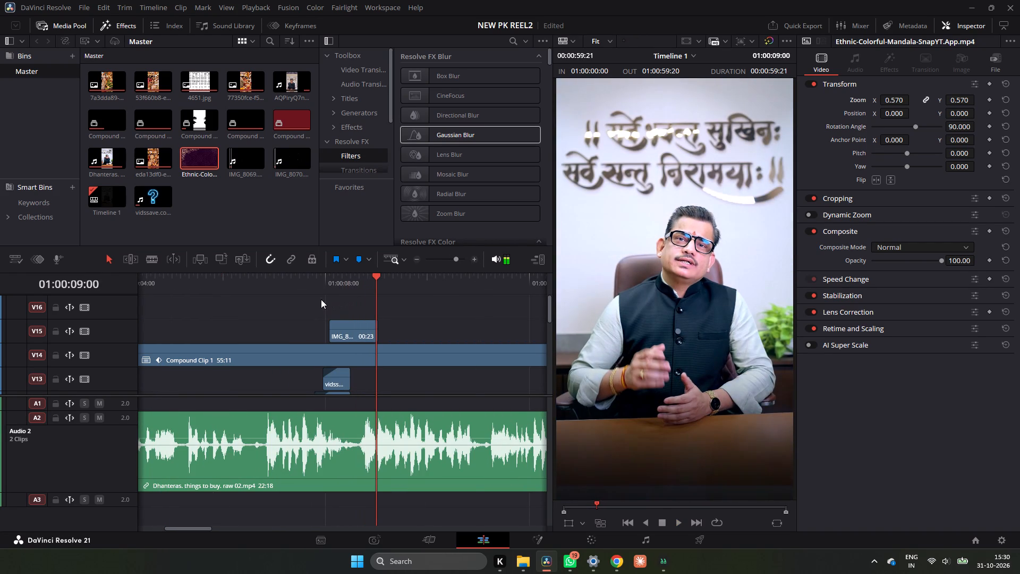
Examine tracks V5 to V8 and playback from 01:00:06:09 around the question marks' appearance, parking the playhead at 01:00:07:10.
scroll(324, 315, up, 2)
scroll(324, 315, down, 3)
scroll(324, 315, up, 2)
scroll(324, 315, down, 2)
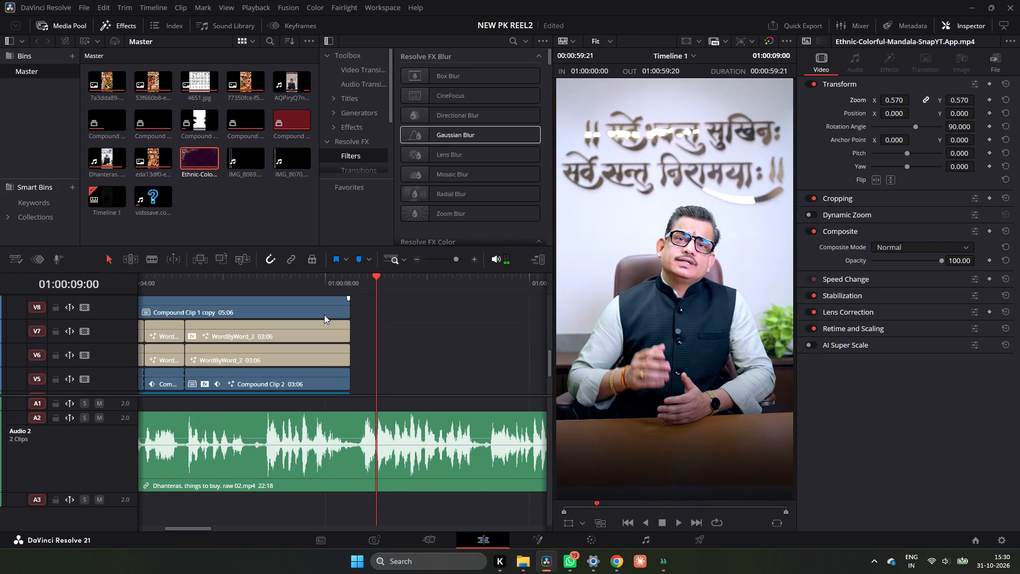
scroll(324, 315, up, 1)
scroll(324, 315, down, 1)
drag(290, 288, 243, 296)
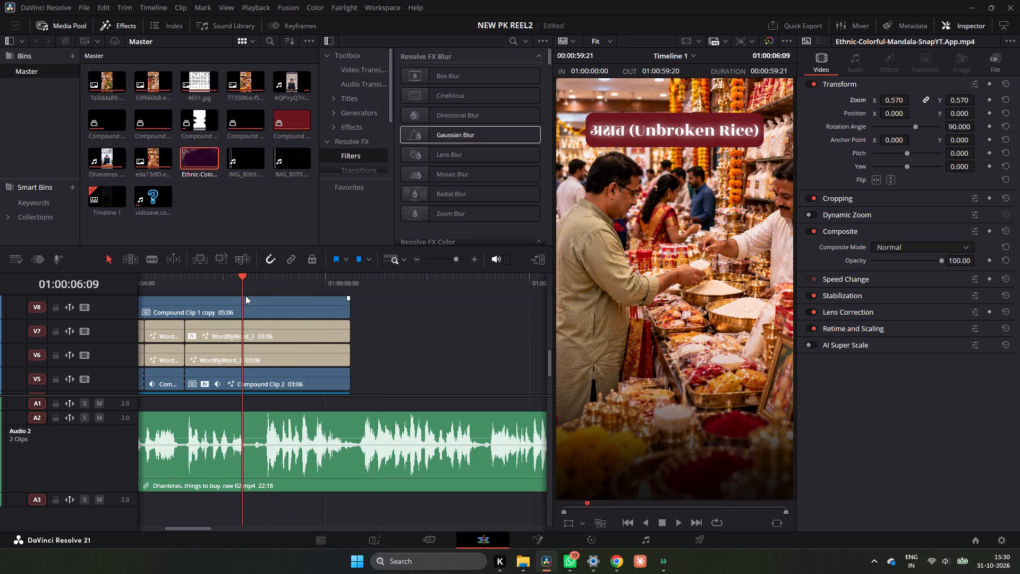
key(space)
key(space)
key(space)
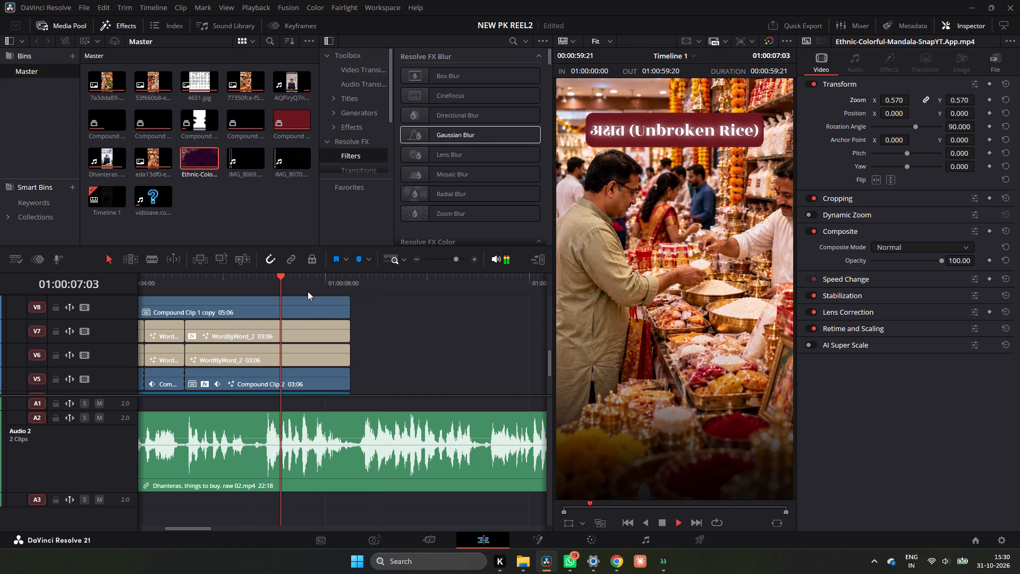
key(space)
key(space)
key(space)
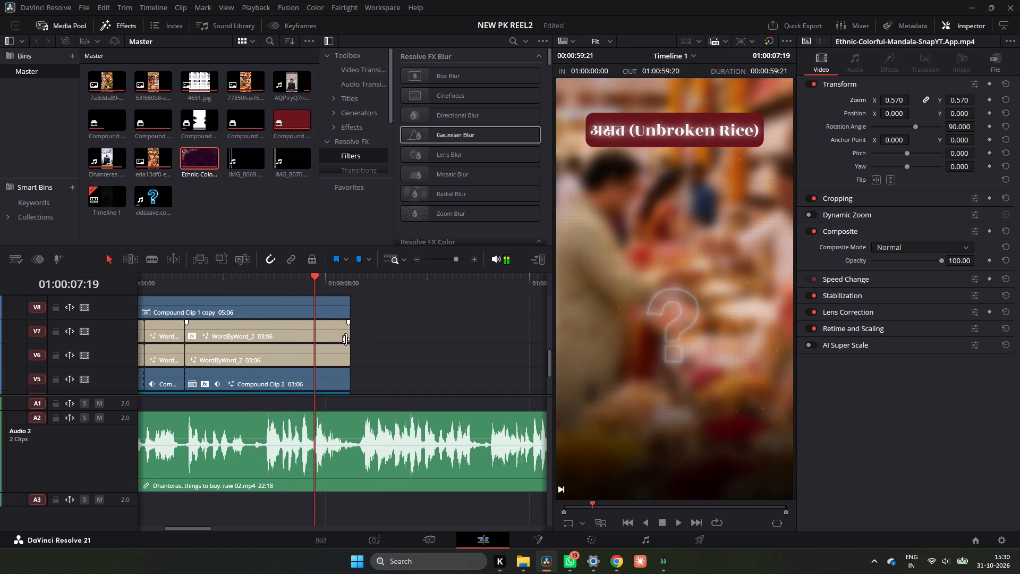
drag(319, 276, 297, 285)
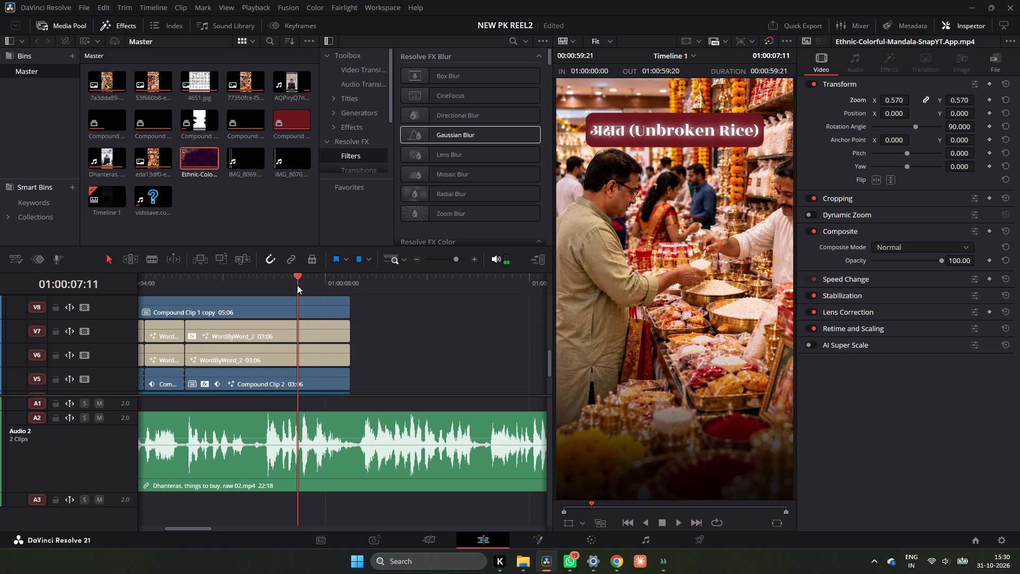
drag(297, 285, 296, 285)
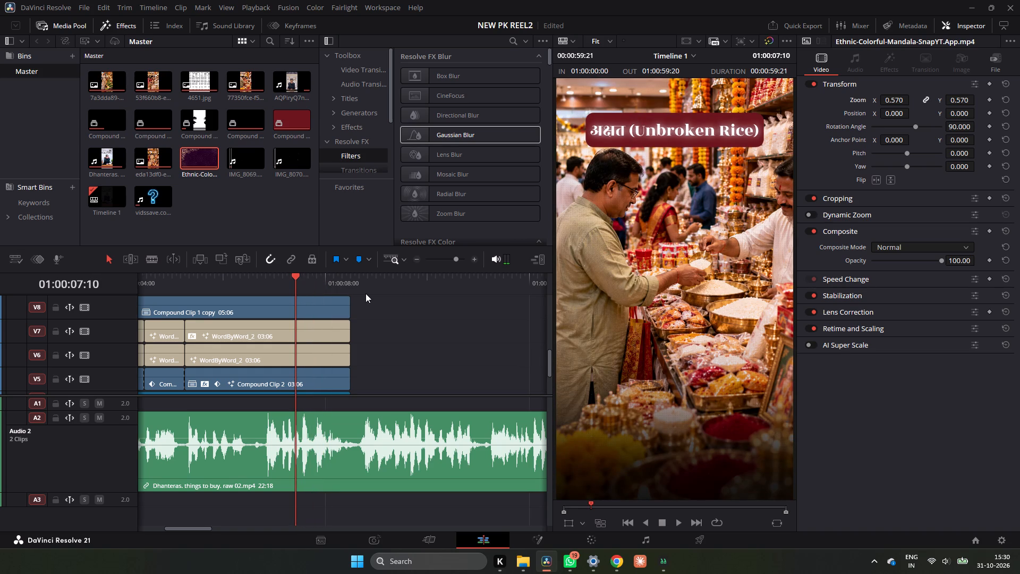